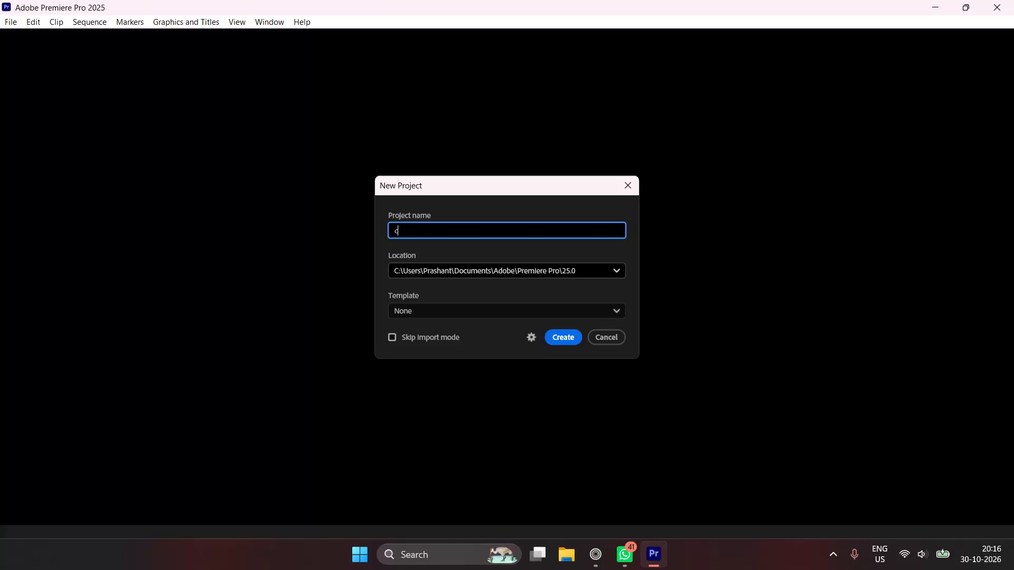
# Create a new project named cod3 and go into the editing workspace without selecting any media.
pyautogui.write('od3')
pyautogui.press('Return')
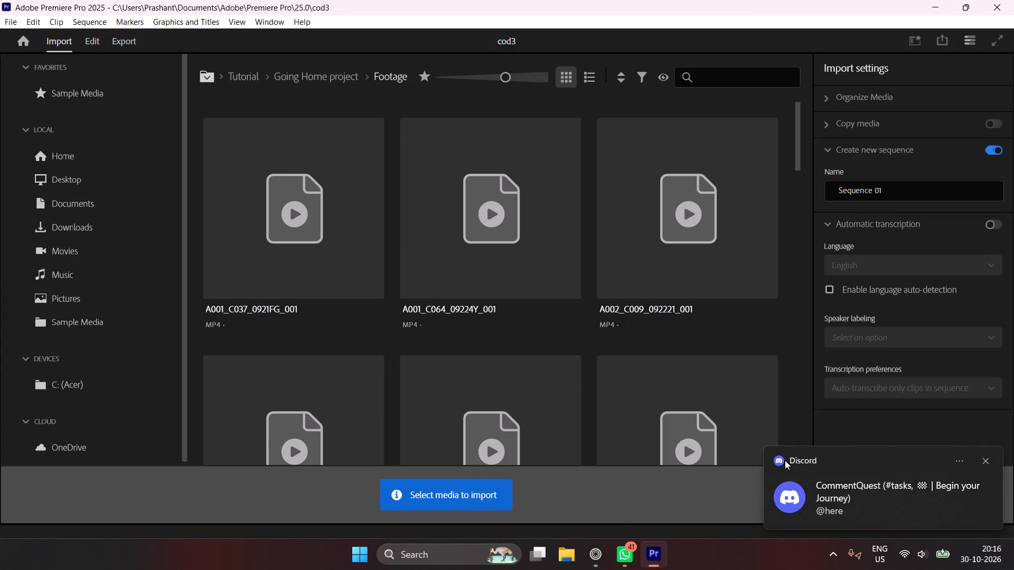
pyautogui.moveTo(797, 484); pyautogui.dragTo(1013, 503)
pyautogui.click(922, 490)
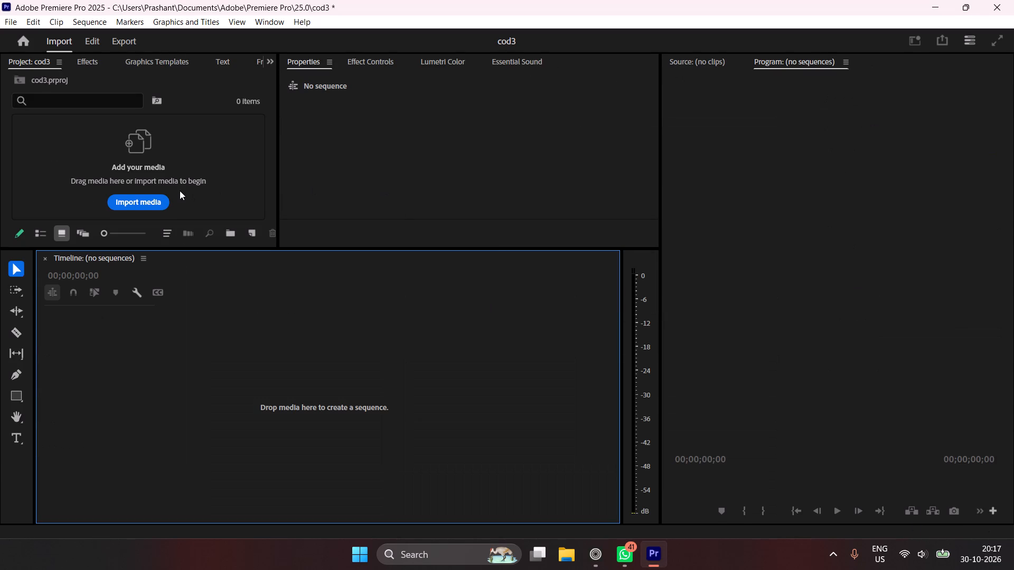
# Import the TopPlaysFinalists102726_16x9 video from the Downloads folder into the project.
pyautogui.hotkey('ctrl', 'i')
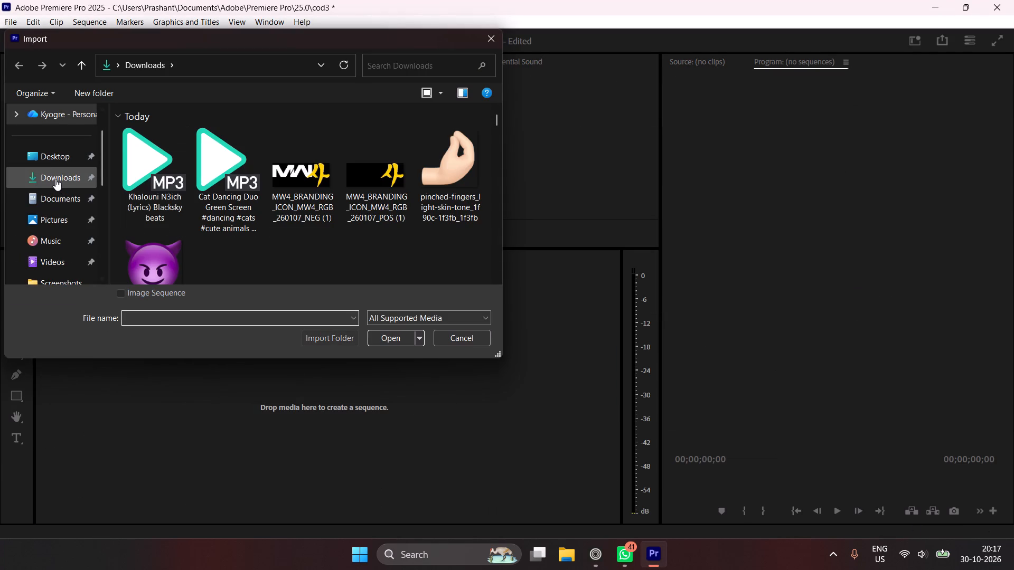
pyautogui.click(55, 179)
pyautogui.scroll(-2, 268, 250)
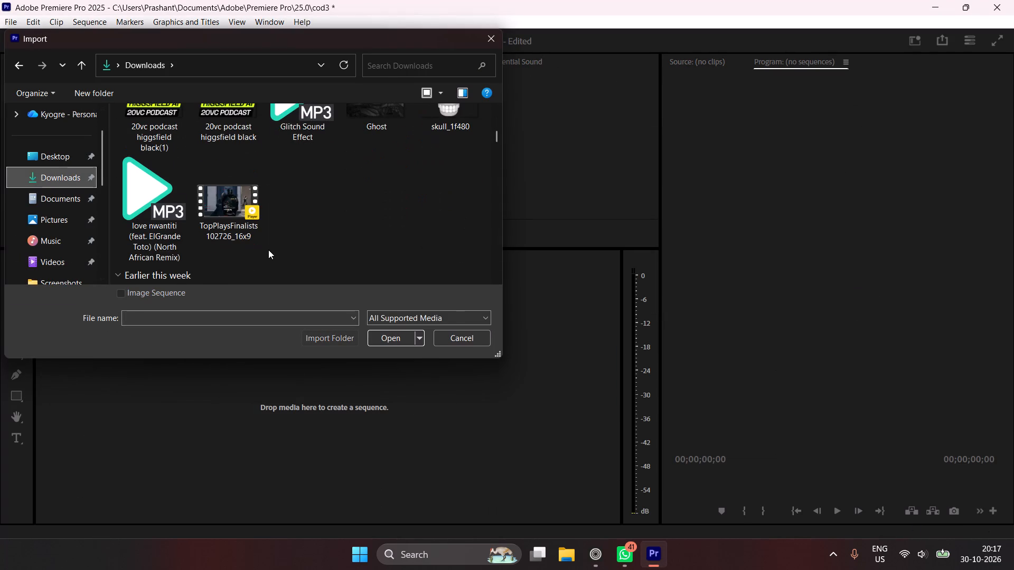
pyautogui.doubleClick(247, 221)
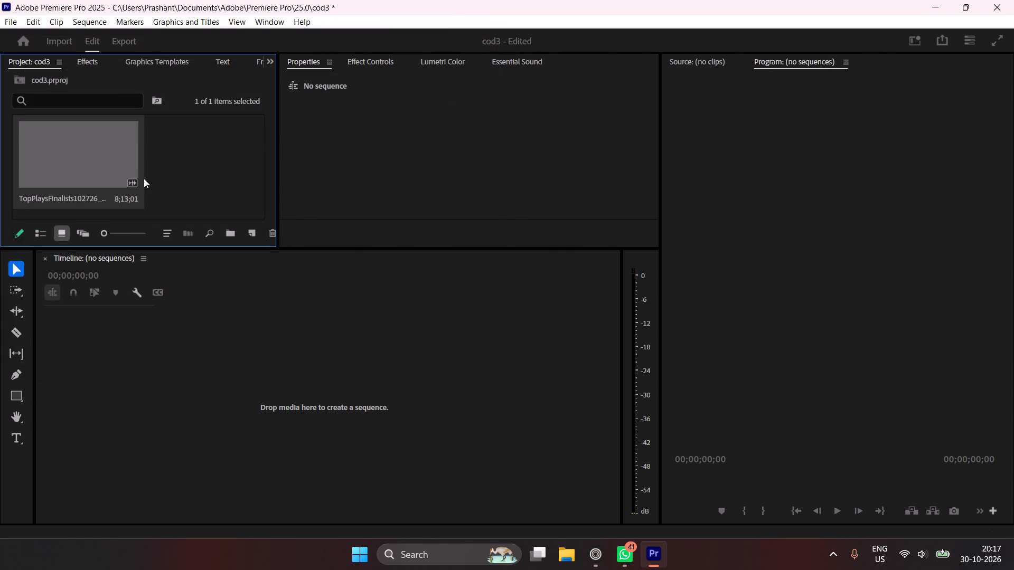
# Open the TopPlaysFinalists clip in the Source monitor, find the start of the vertical gameplay segment and mark In at 00;04;46;19.
pyautogui.doubleClick(101, 163)
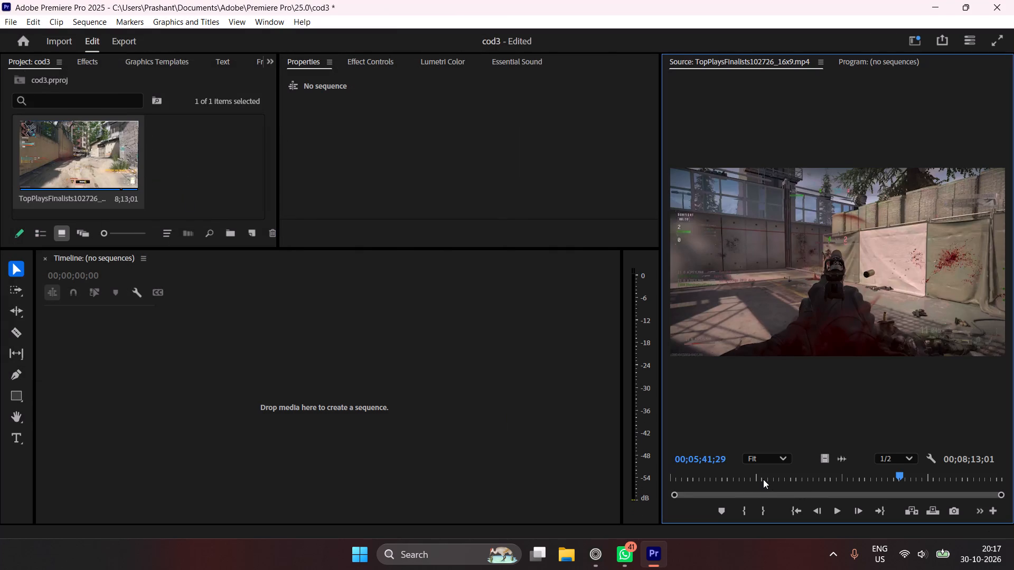
pyautogui.moveTo(763, 479); pyautogui.dragTo(800, 479)
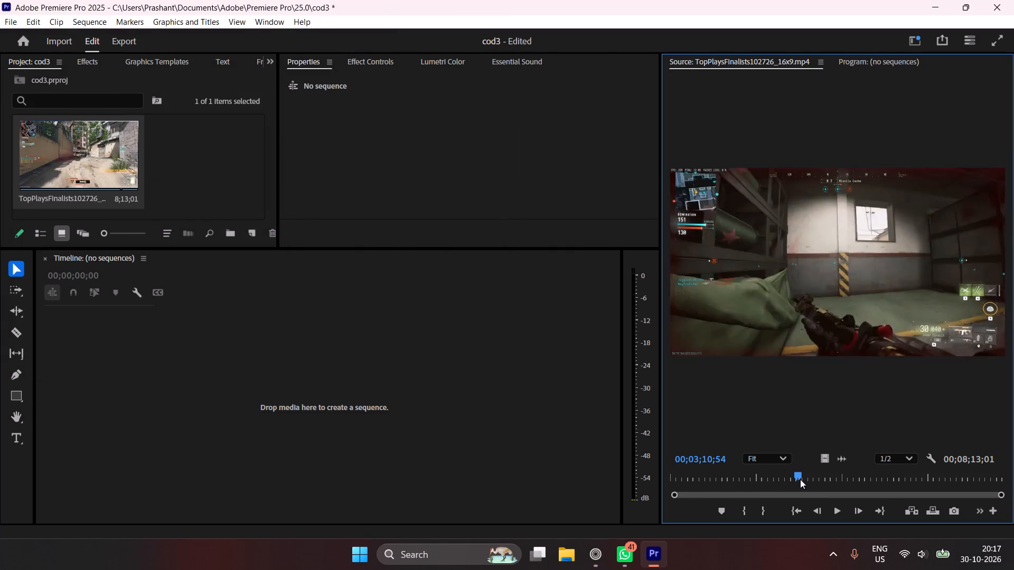
pyautogui.moveTo(800, 479); pyautogui.dragTo(864, 488)
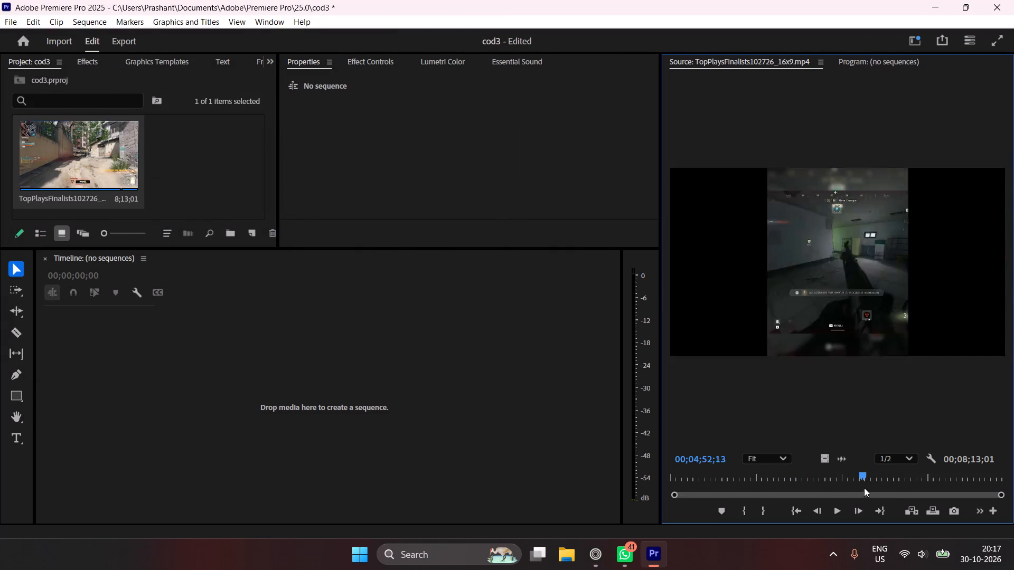
pyautogui.moveTo(864, 488); pyautogui.dragTo(873, 490)
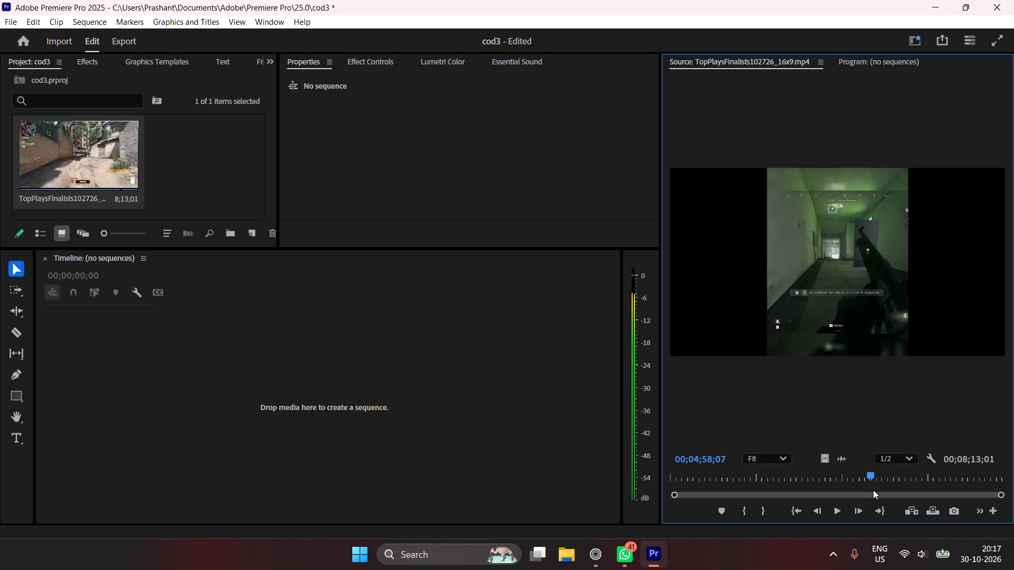
pyautogui.moveTo(873, 490); pyautogui.dragTo(899, 491)
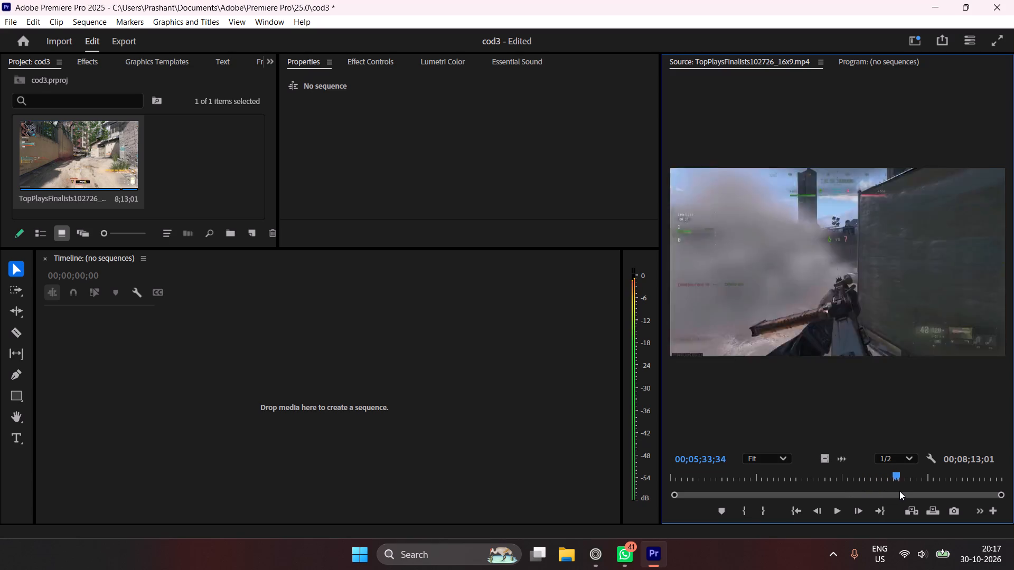
pyautogui.moveTo(899, 491); pyautogui.dragTo(874, 486)
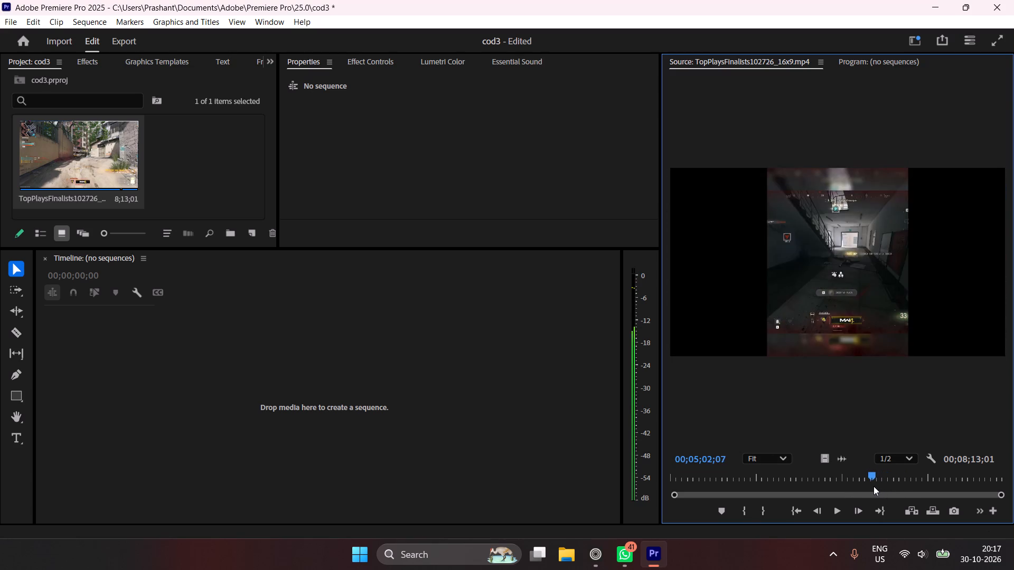
pyautogui.moveTo(874, 486); pyautogui.dragTo(861, 483)
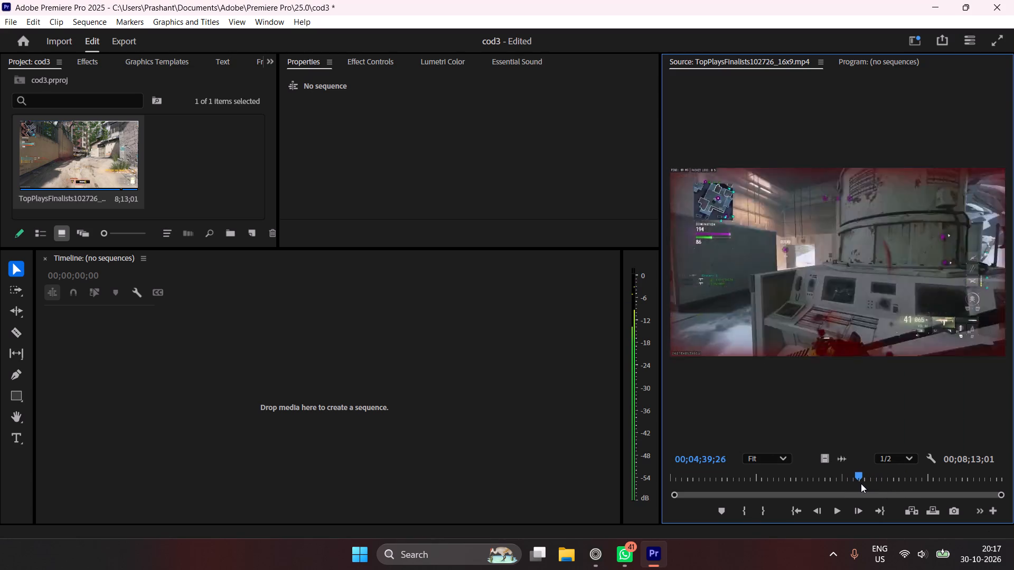
pyautogui.moveTo(861, 483); pyautogui.dragTo(864, 483)
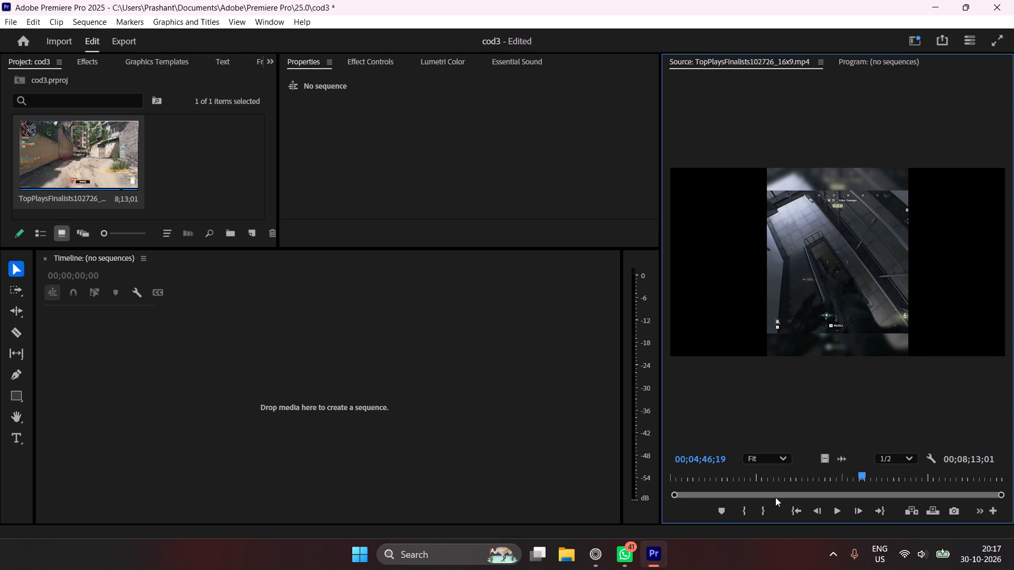
pyautogui.click(741, 508)
# Mark the source clip's Out point near the end of the vertical gameplay segment, at 00;05;24;43.
pyautogui.moveTo(877, 473); pyautogui.dragTo(881, 474)
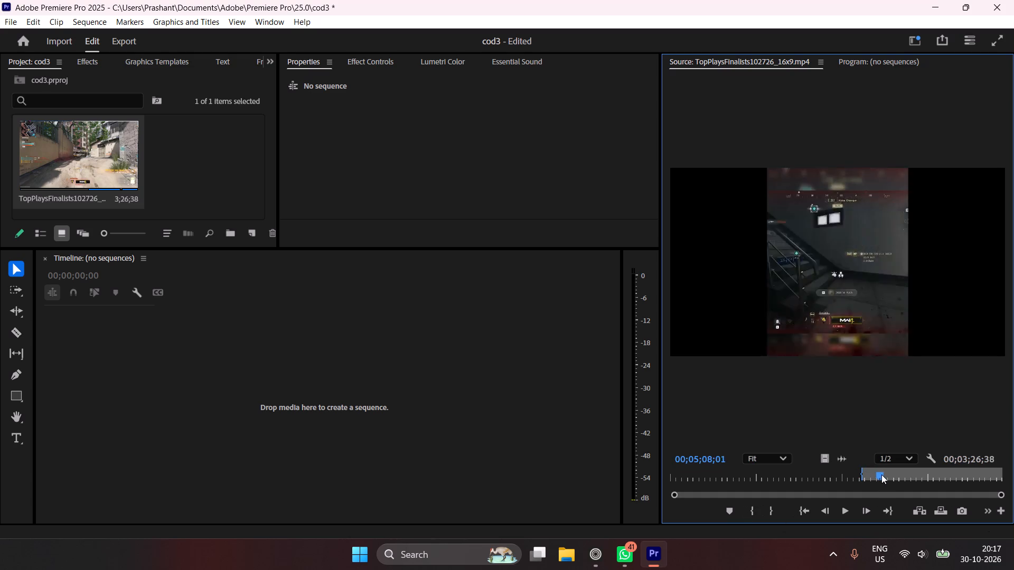
pyautogui.moveTo(881, 474); pyautogui.dragTo(890, 476)
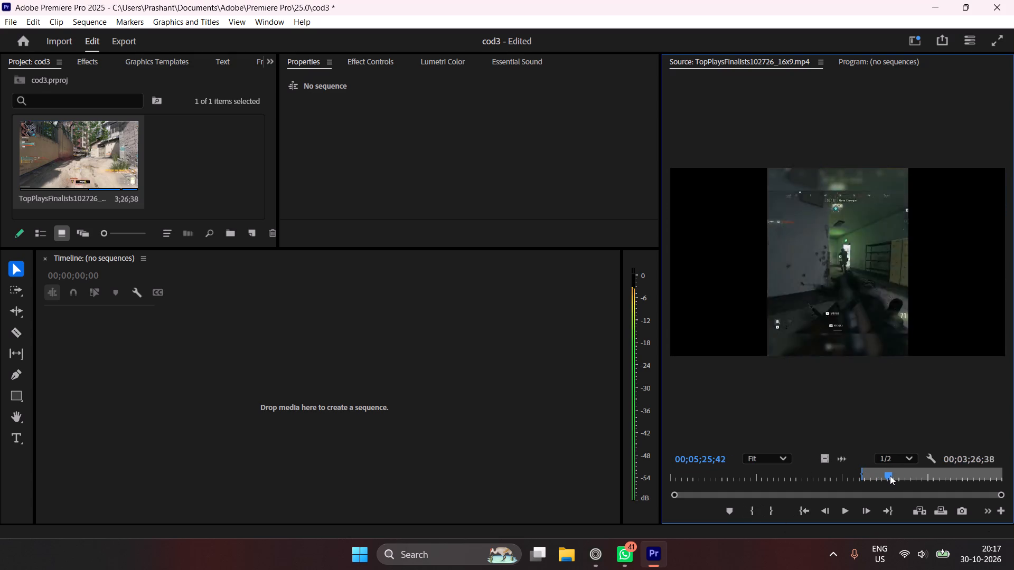
pyautogui.moveTo(890, 476); pyautogui.dragTo(889, 476)
pyautogui.click(773, 510)
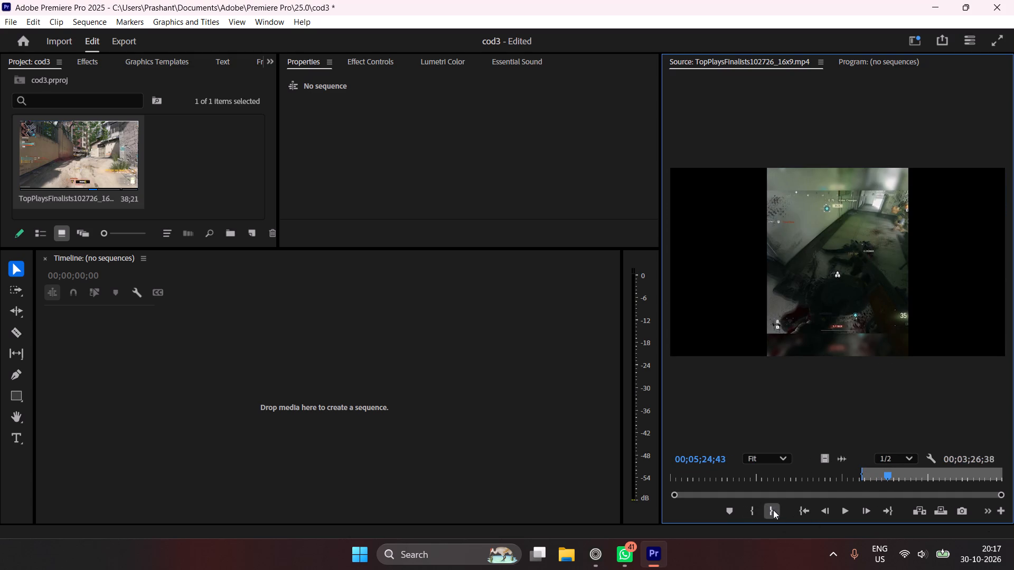
# Place the marked TopPlaysFinalists clip in the empty timeline to create a sequence from it.
pyautogui.click(92, 16)
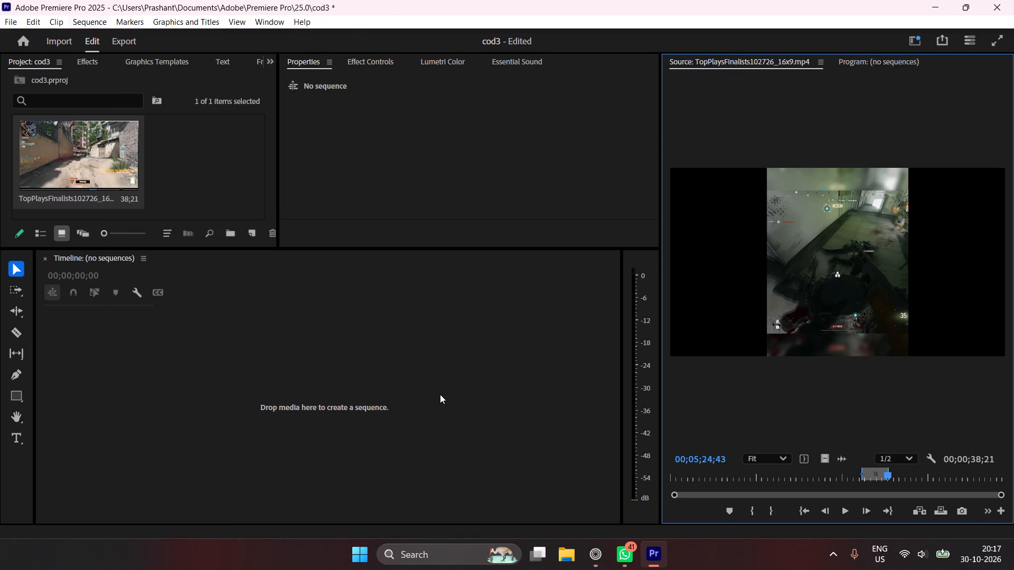
pyautogui.click(440, 394)
pyautogui.moveTo(111, 175); pyautogui.dragTo(228, 403)
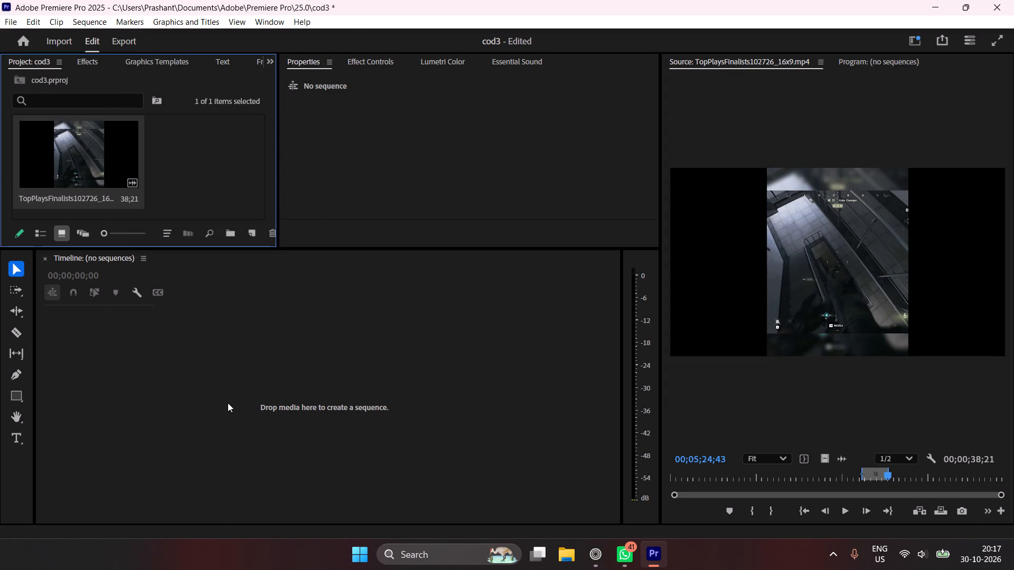
# Change the sequence's frame size to 1080 horizontal by 1920 vertical in the sequence settings.
pyautogui.click(100, 20)
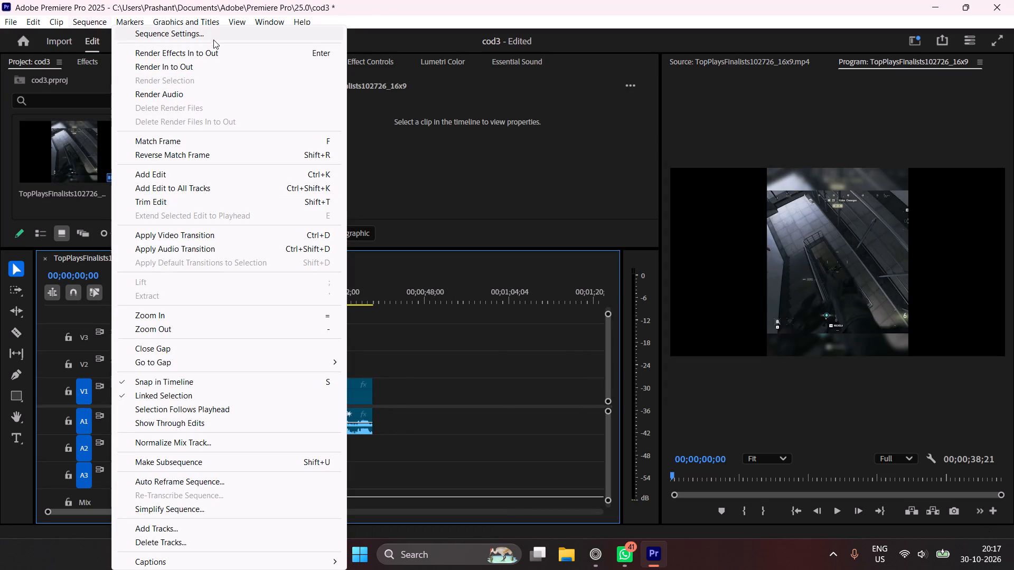
pyautogui.click(213, 40)
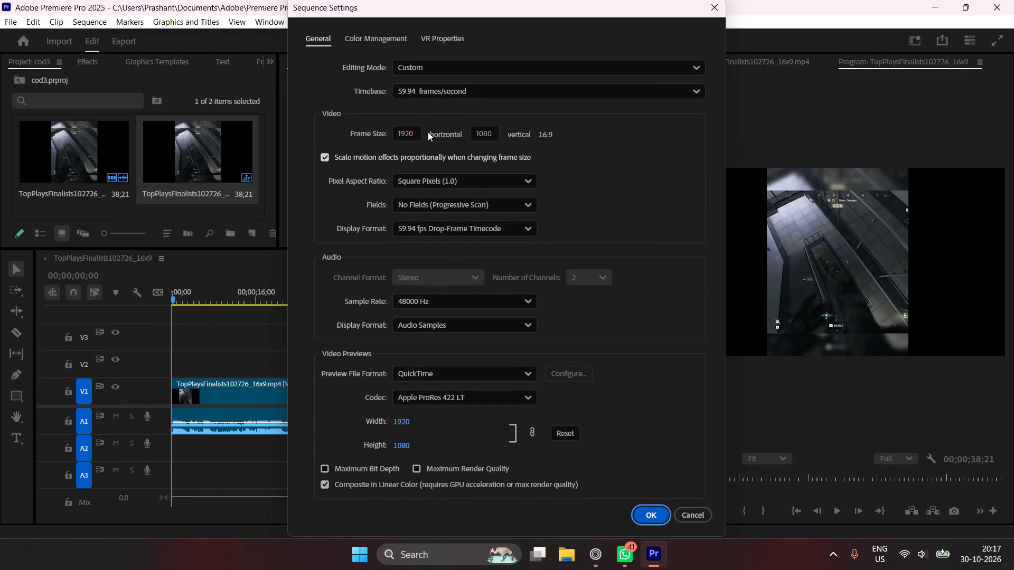
pyautogui.moveTo(415, 132); pyautogui.dragTo(382, 132)
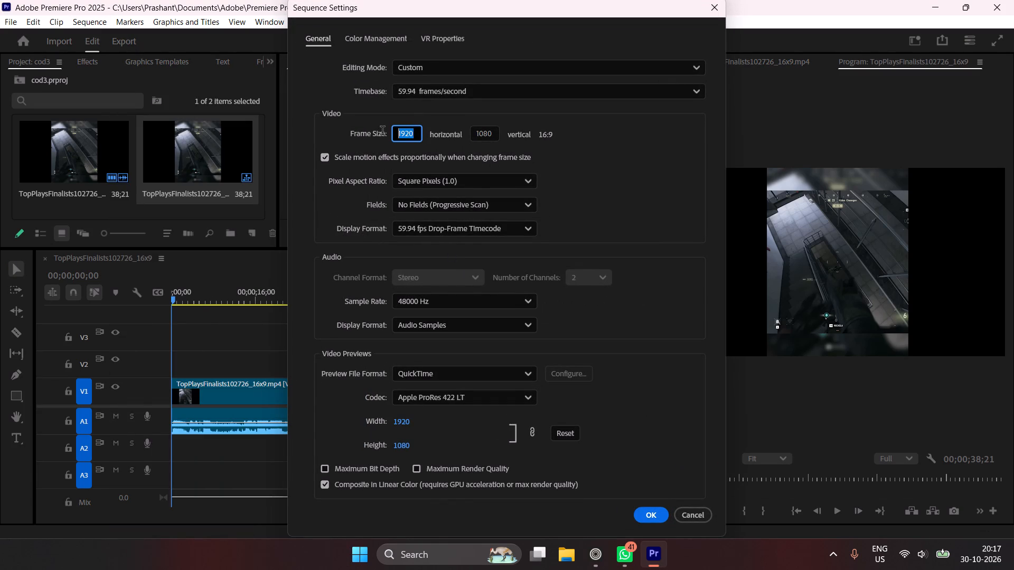
pyautogui.moveTo(382, 132); pyautogui.dragTo(379, 132)
pyautogui.write('1080')
pyautogui.moveTo(493, 132); pyautogui.dragTo(467, 135)
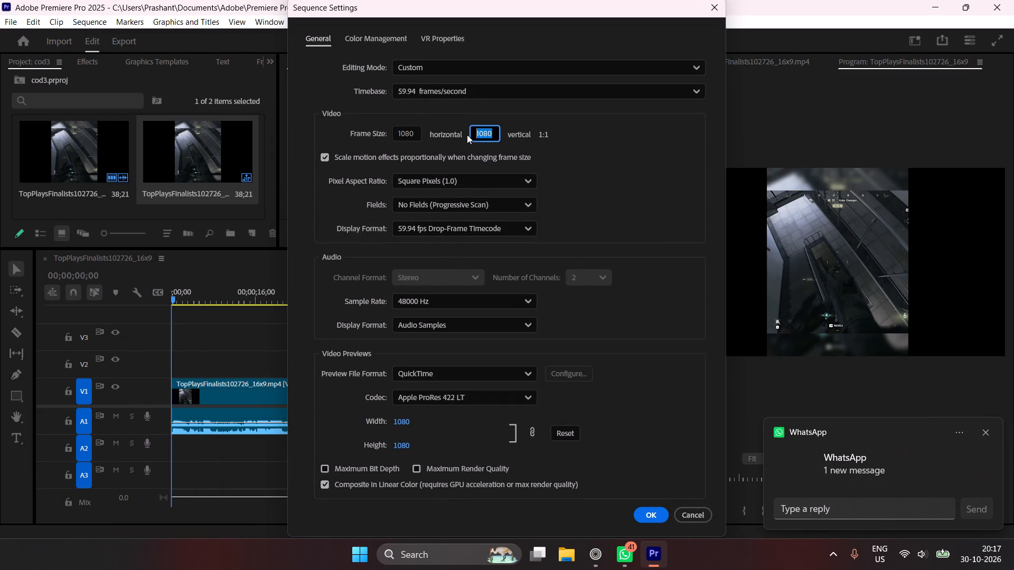
pyautogui.write('1920')
pyautogui.press('Return')
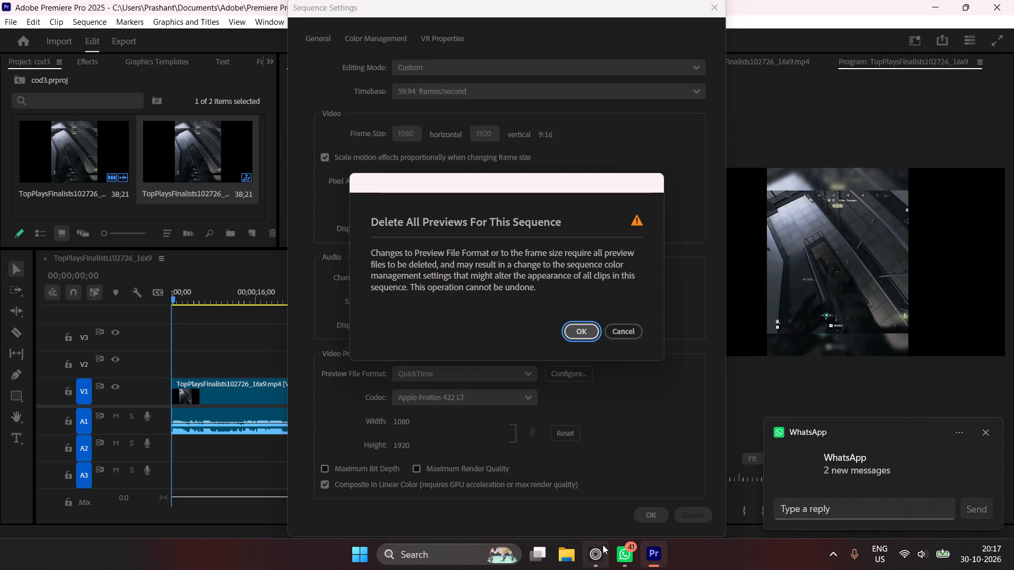
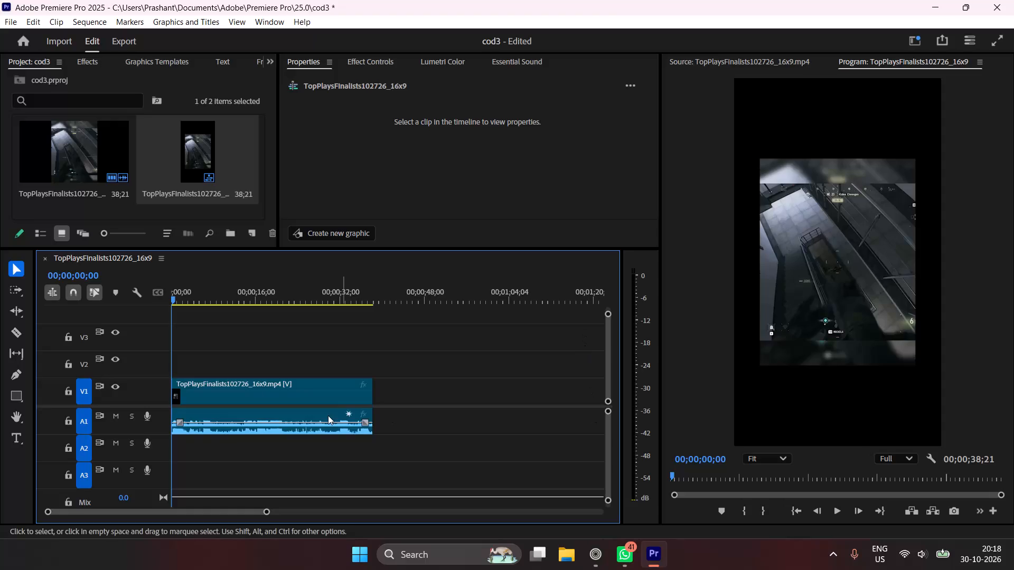
# Scale the TopPlaysFinalists clip in the timeline up to 135% so it fills the vertical frame's width.
pyautogui.click(294, 394)
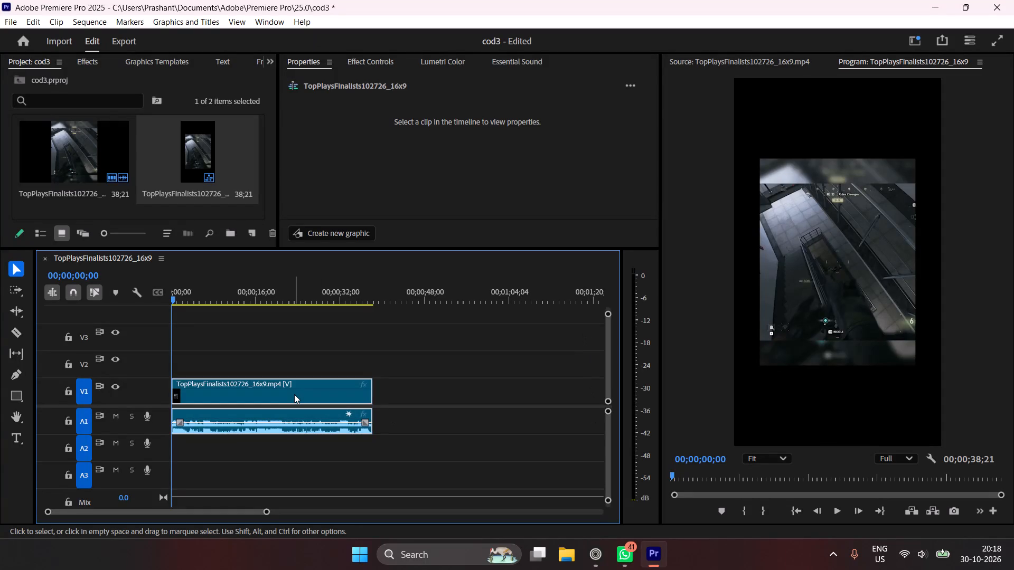
pyautogui.press('s')
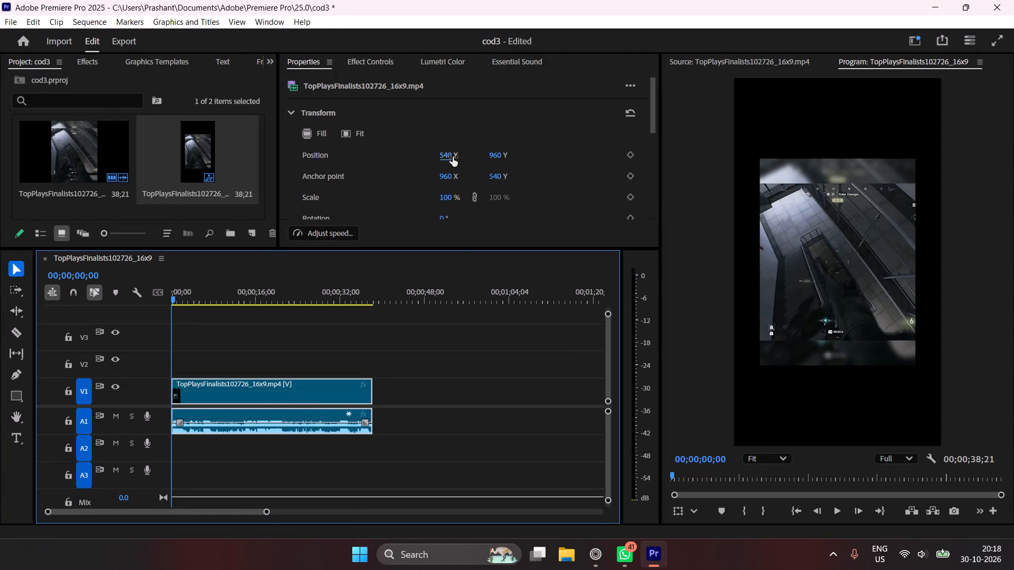
pyautogui.moveTo(453, 157); pyautogui.dragTo(464, 161)
pyautogui.hotkey('ctrl', 'z')
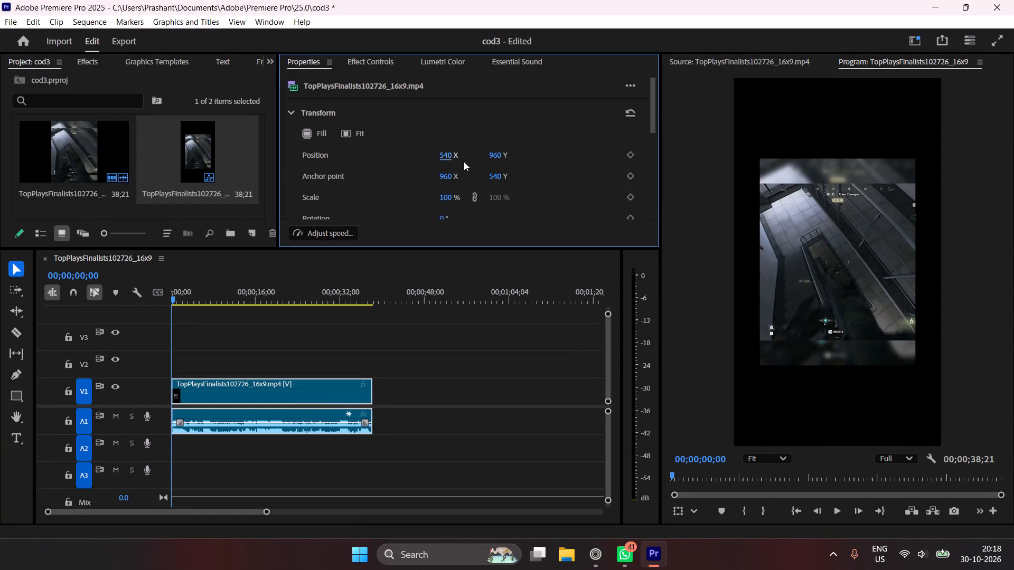
pyautogui.moveTo(446, 201); pyautogui.dragTo(467, 201)
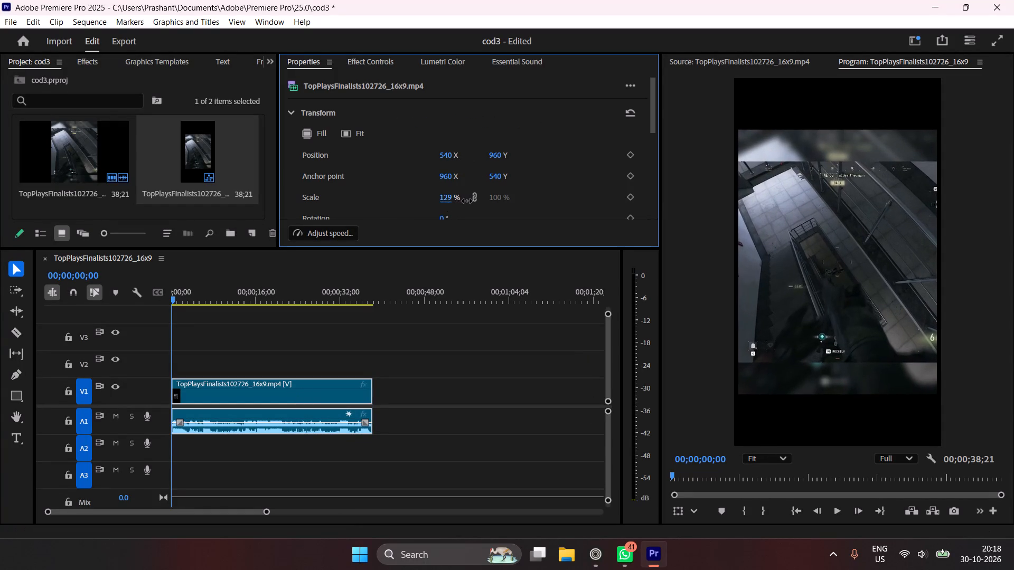
pyautogui.moveTo(467, 201); pyautogui.dragTo(476, 203)
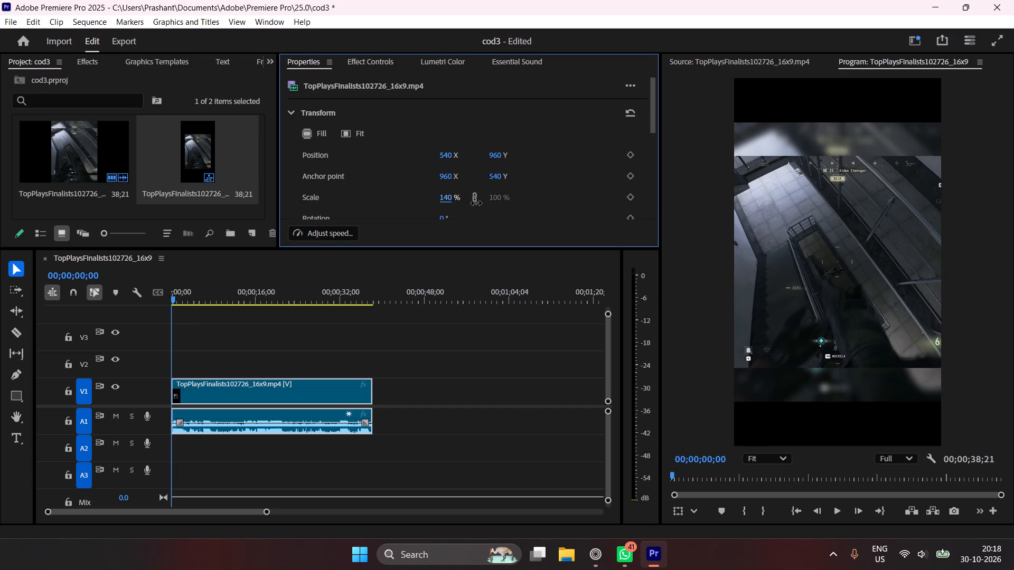
pyautogui.moveTo(476, 203); pyautogui.dragTo(468, 198)
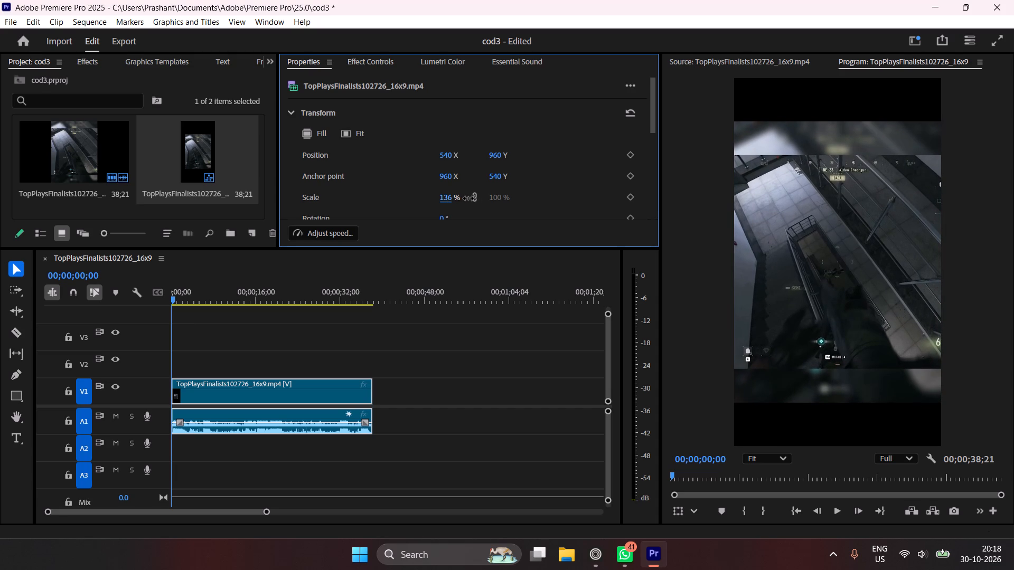
pyautogui.moveTo(468, 198); pyautogui.dragTo(467, 198)
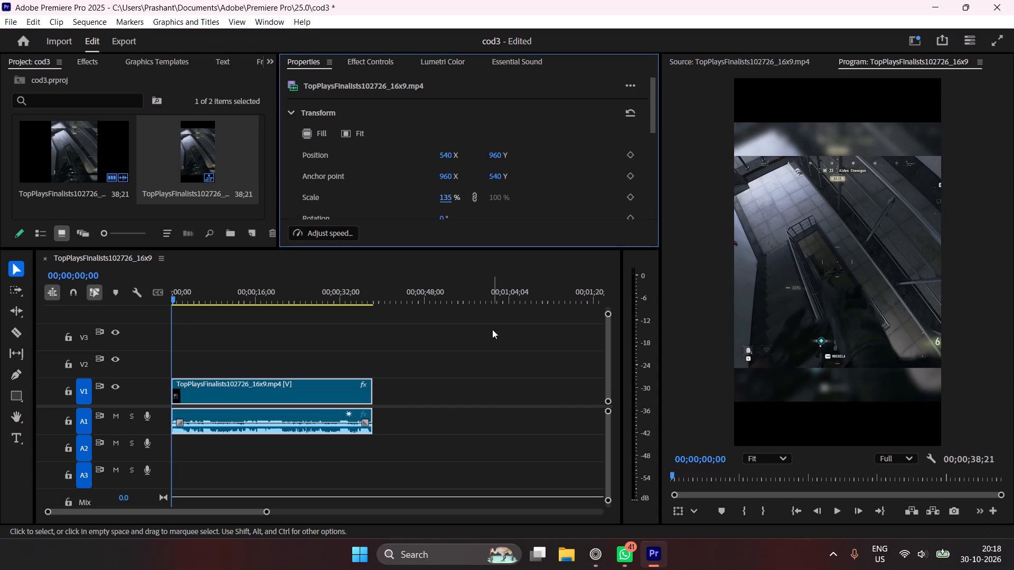
pyautogui.click(488, 336)
# Play the sequence from its start to review the gameplay's framing up to about 00;00;15;40.
pyautogui.moveTo(240, 293); pyautogui.dragTo(122, 300)
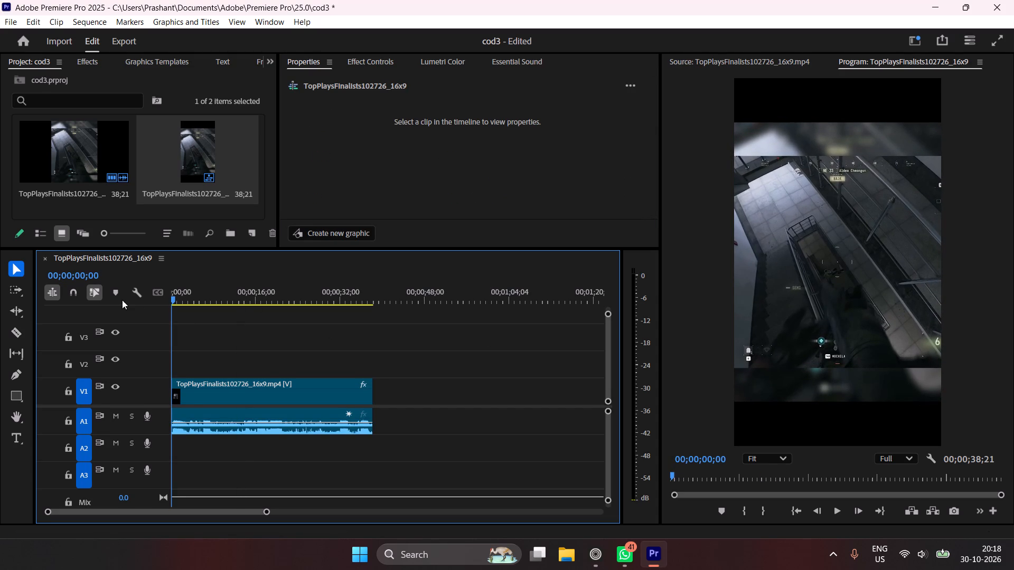
pyautogui.moveTo(122, 300); pyautogui.dragTo(118, 298)
pyautogui.press('space')
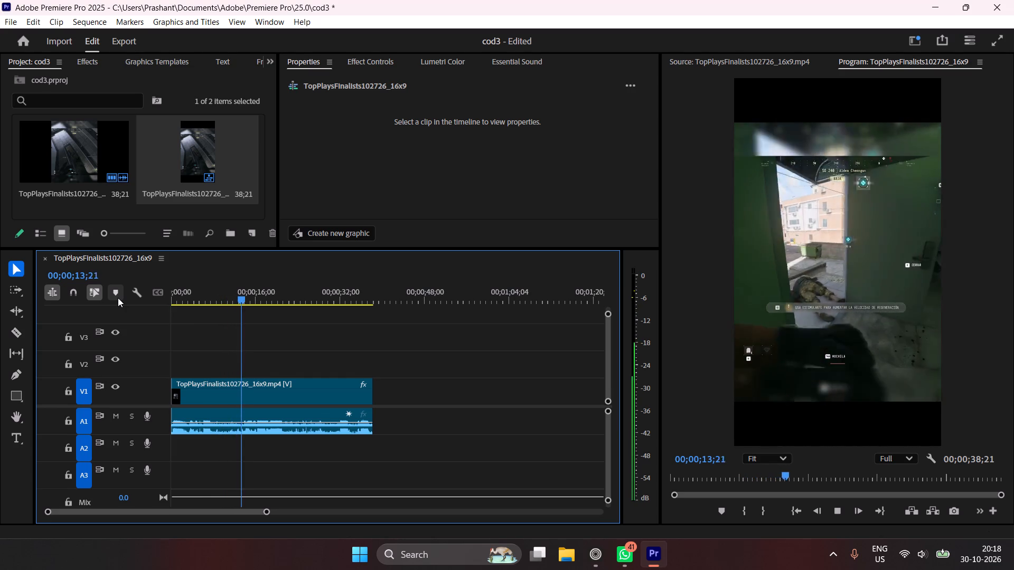
pyautogui.press('space')
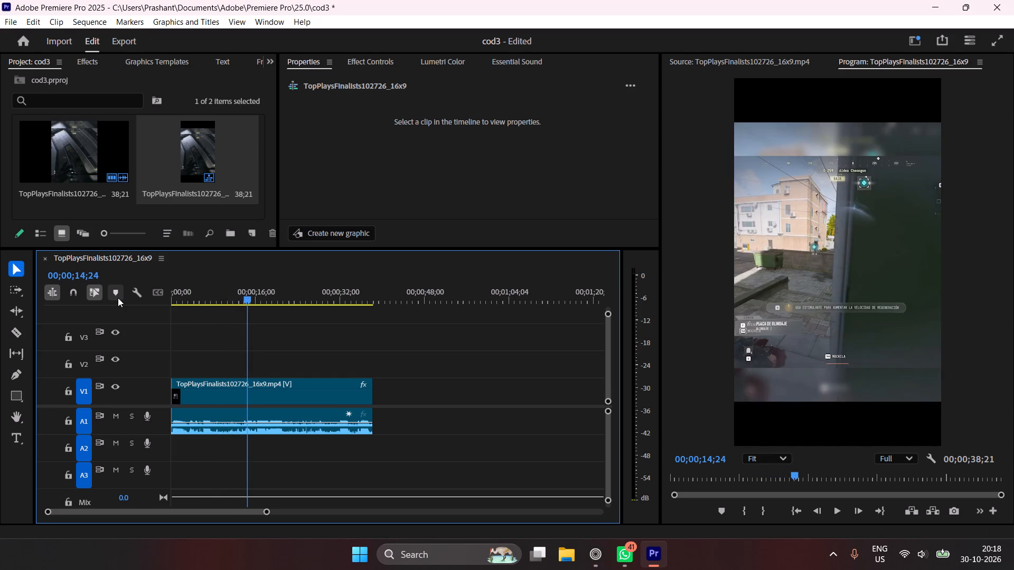
pyautogui.press('space')
pyautogui.press('space')
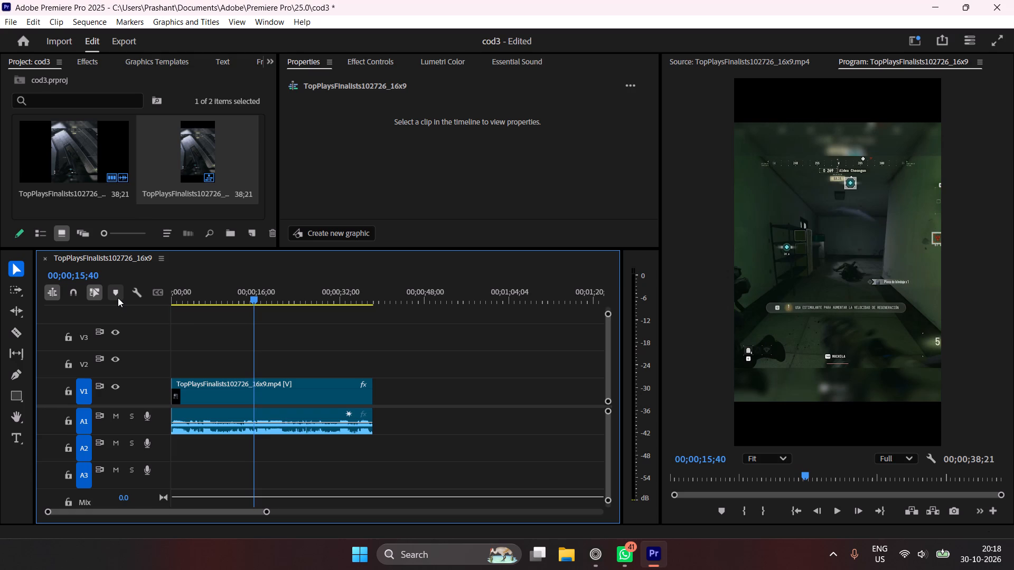
# Save the project.
pyautogui.hotkey('ctrl', 's')
# Import the Khalouni N3ich (Lyrics) Blacksky beats MP3 from the Downloads folder and open it in the Source monitor.
pyautogui.hotkey('ctrl', 'i')
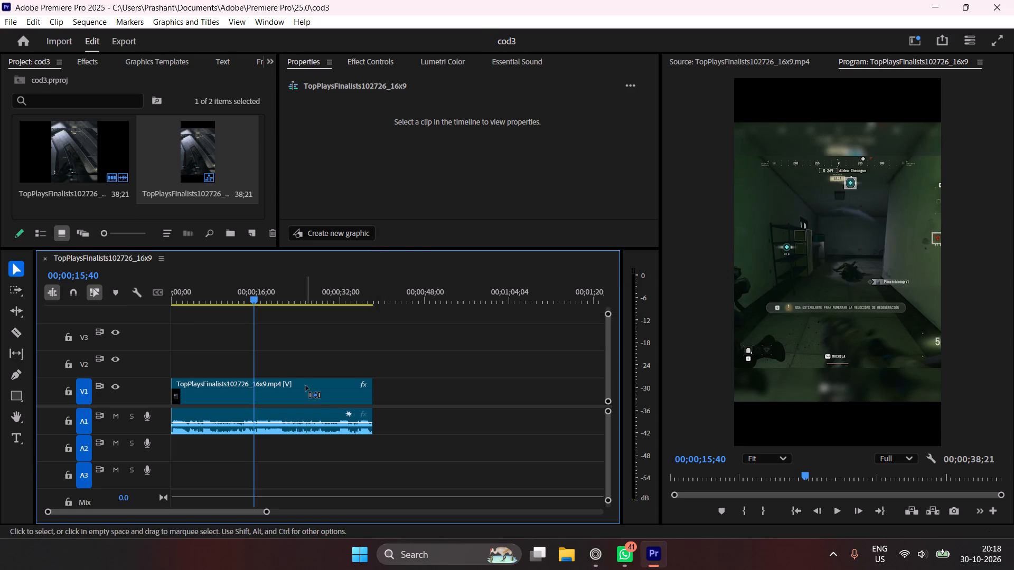
pyautogui.scroll(12, 46, 196)
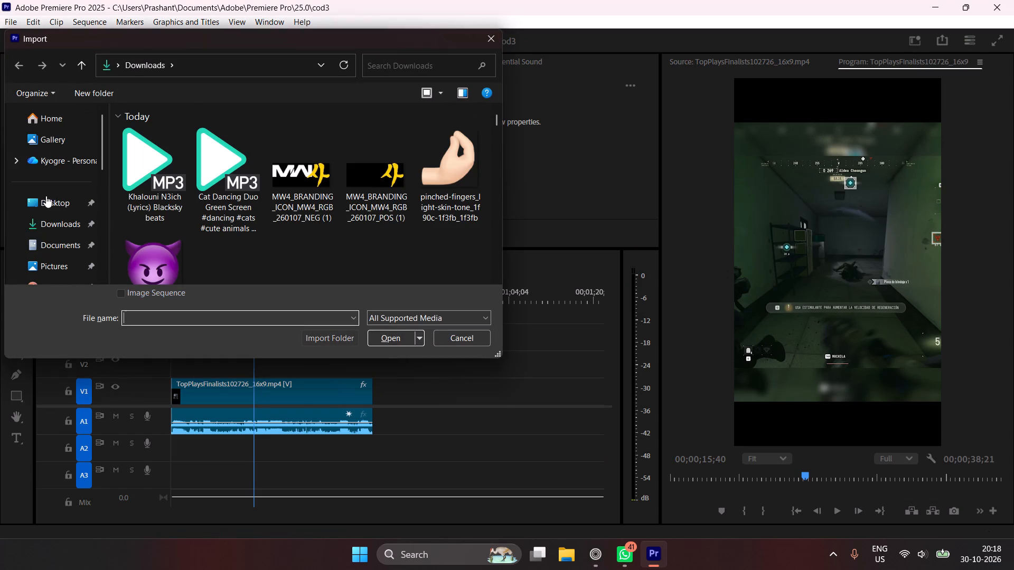
pyautogui.click(57, 227)
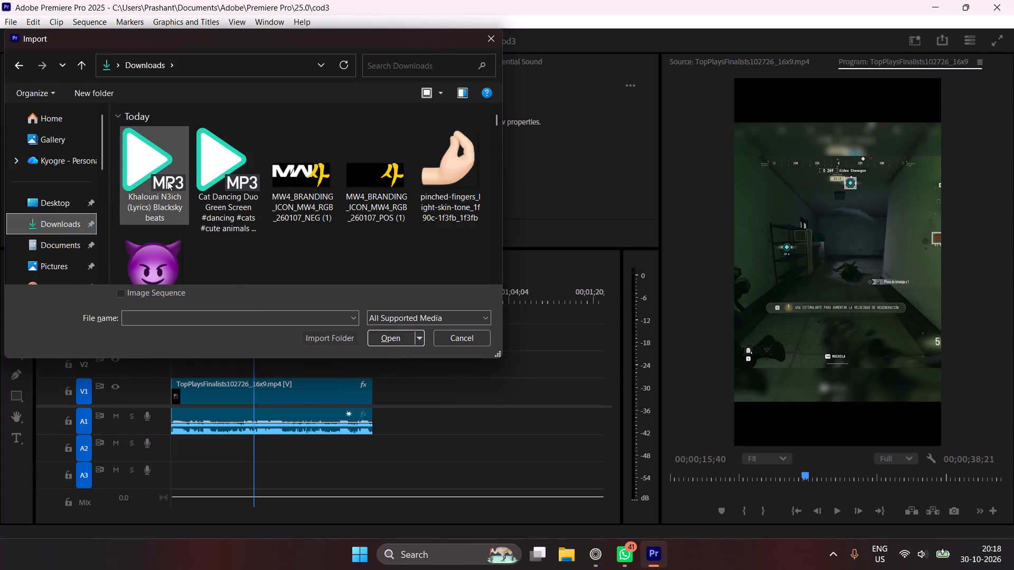
pyautogui.doubleClick(167, 181)
pyautogui.doubleClick(105, 175)
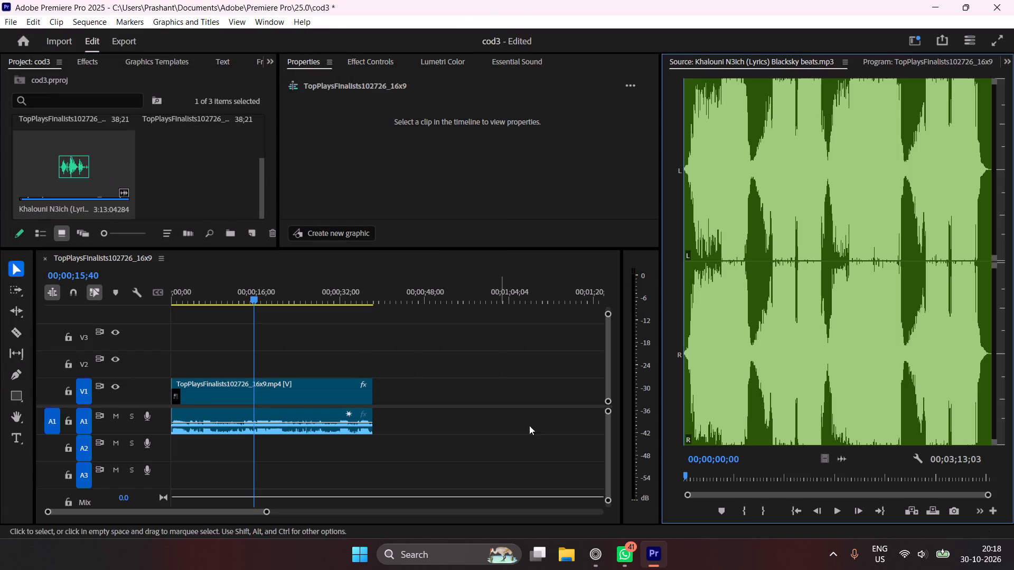
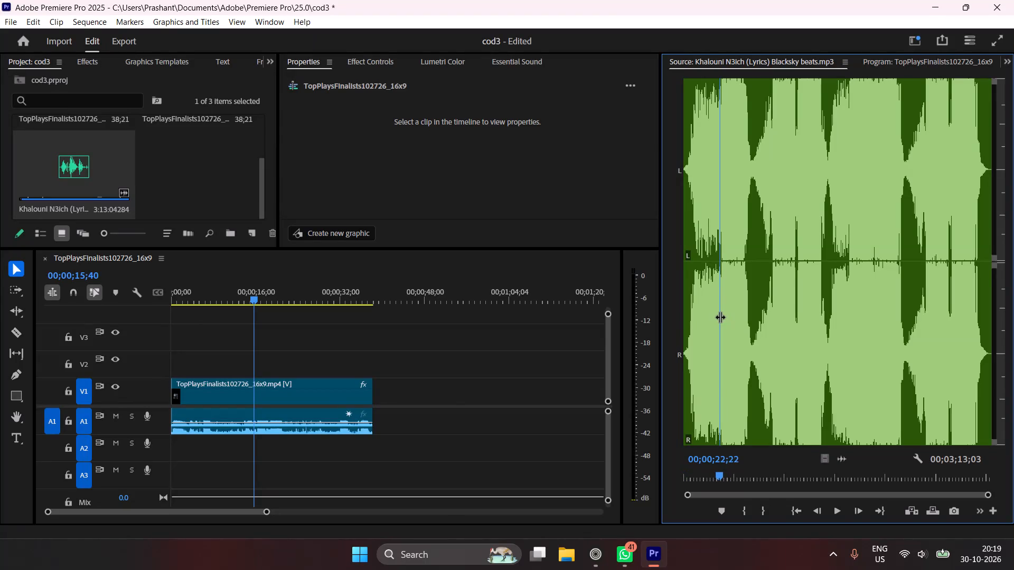
# Listen through the opening of the Khalouni N3ich track and mark its In point at 00;00;11;17.
pyautogui.press('space')
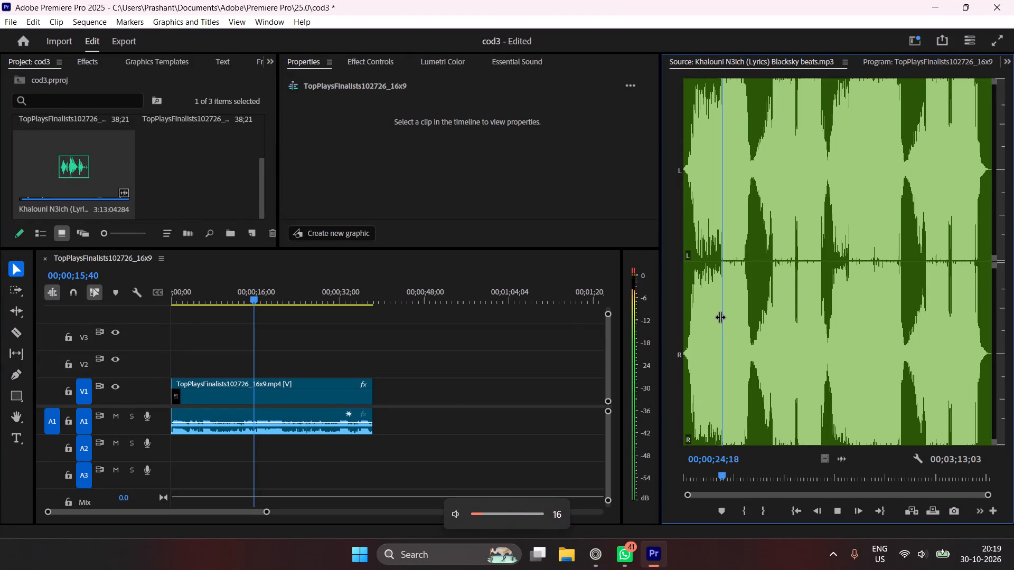
pyautogui.press('space')
pyautogui.moveTo(719, 315); pyautogui.dragTo(703, 311)
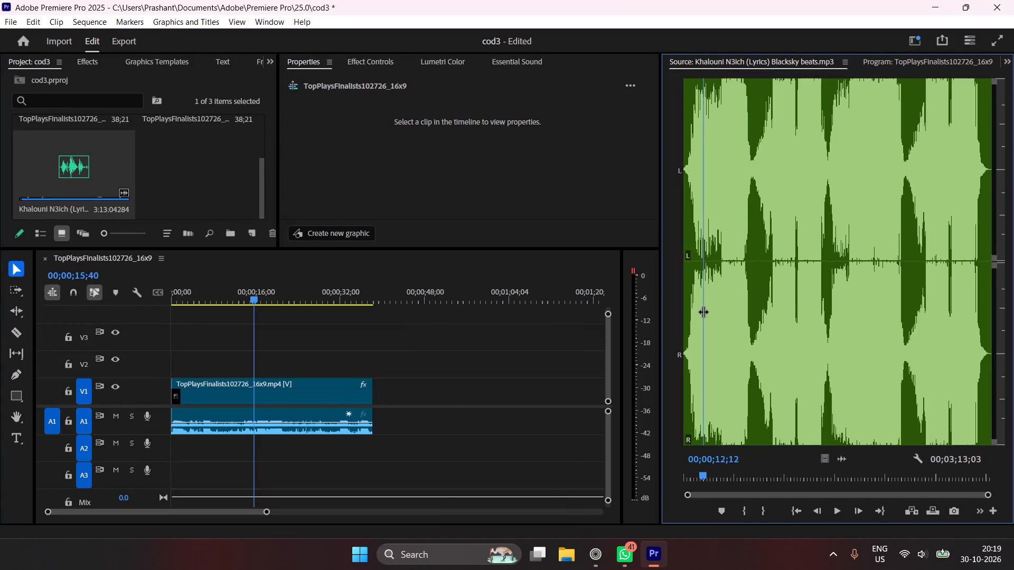
pyautogui.press('space')
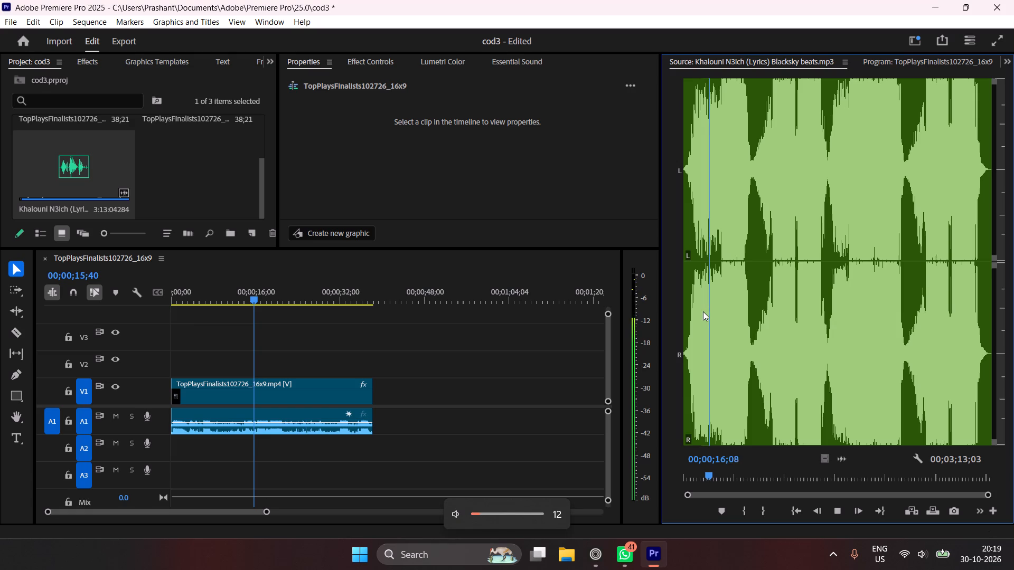
pyautogui.press('space')
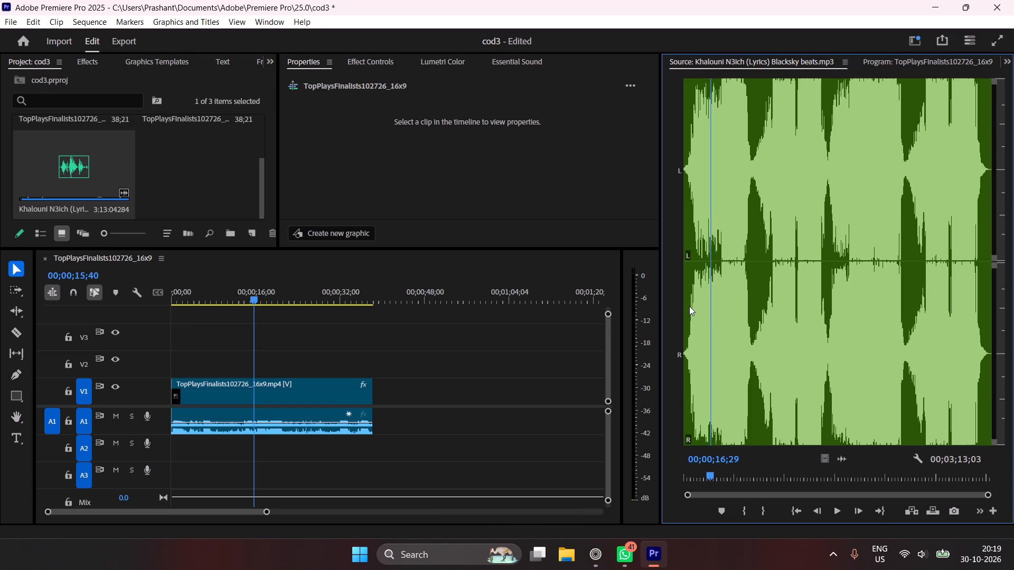
pyautogui.moveTo(717, 313); pyautogui.dragTo(701, 313)
pyautogui.press('space')
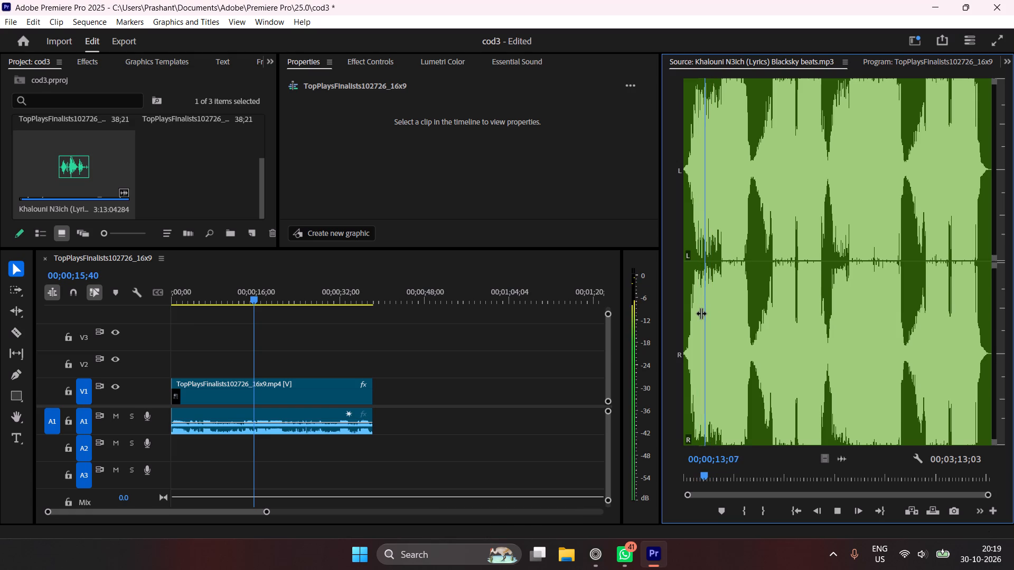
pyautogui.press('space')
pyautogui.moveTo(709, 314); pyautogui.dragTo(703, 316)
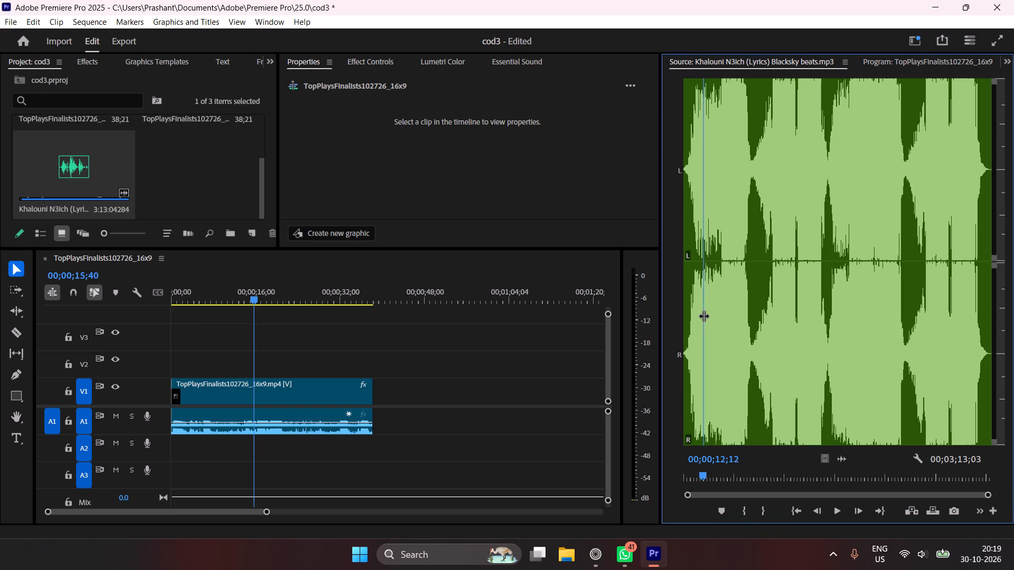
pyautogui.moveTo(703, 316); pyautogui.dragTo(702, 316)
pyautogui.click(743, 507)
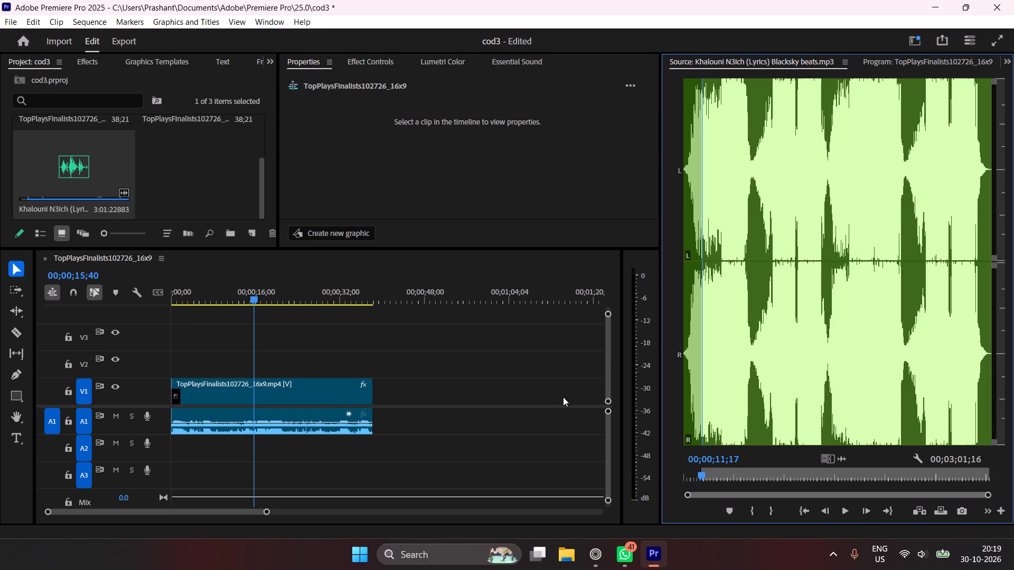
# Place the trimmed Khalouni N3ich track on audio track A2 at the sequence's start and play the opening to hear the mix.
pyautogui.moveTo(102, 159); pyautogui.dragTo(159, 445)
pyautogui.moveTo(259, 292); pyautogui.dragTo(176, 300)
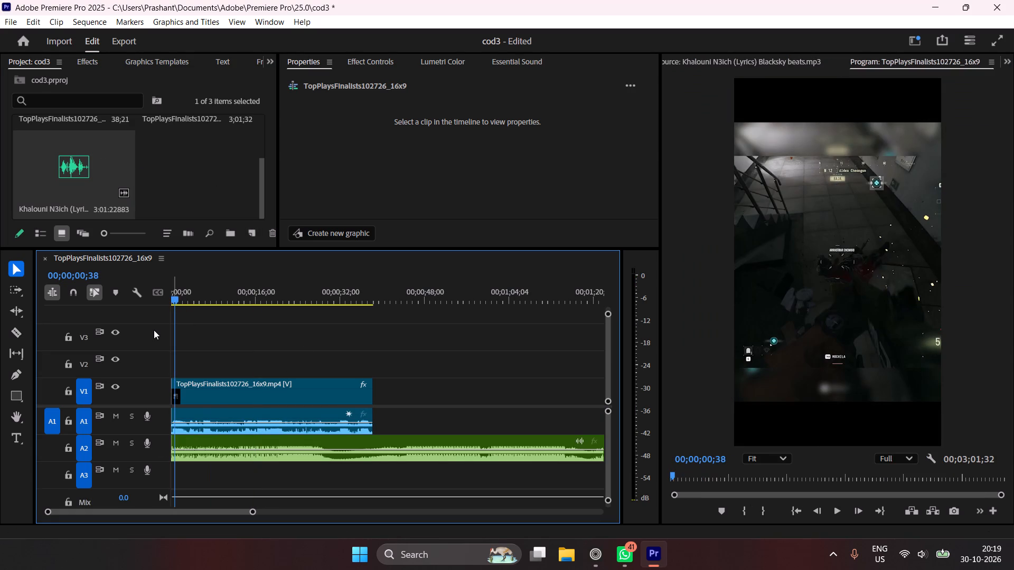
pyautogui.press('space')
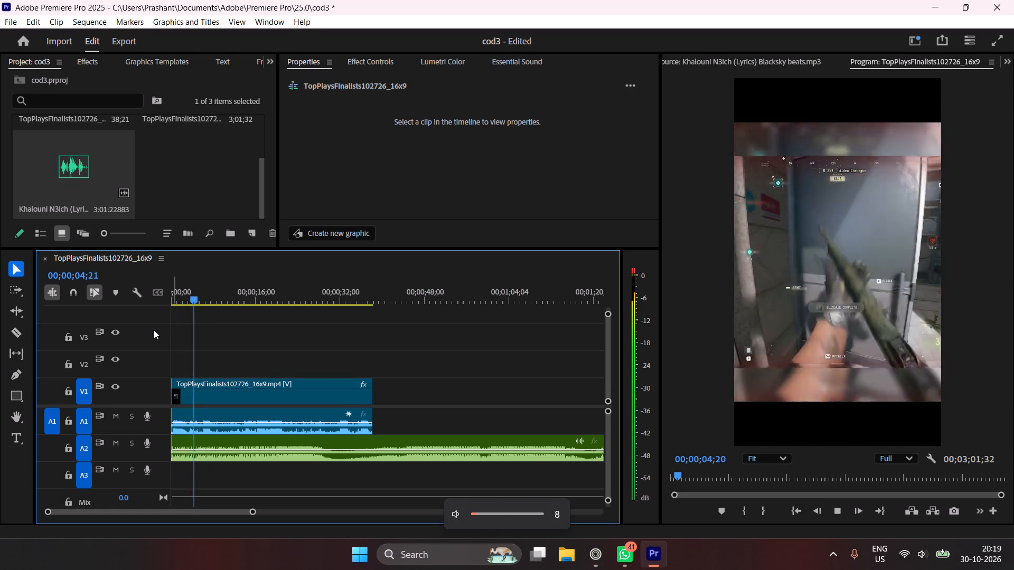
pyautogui.press('space')
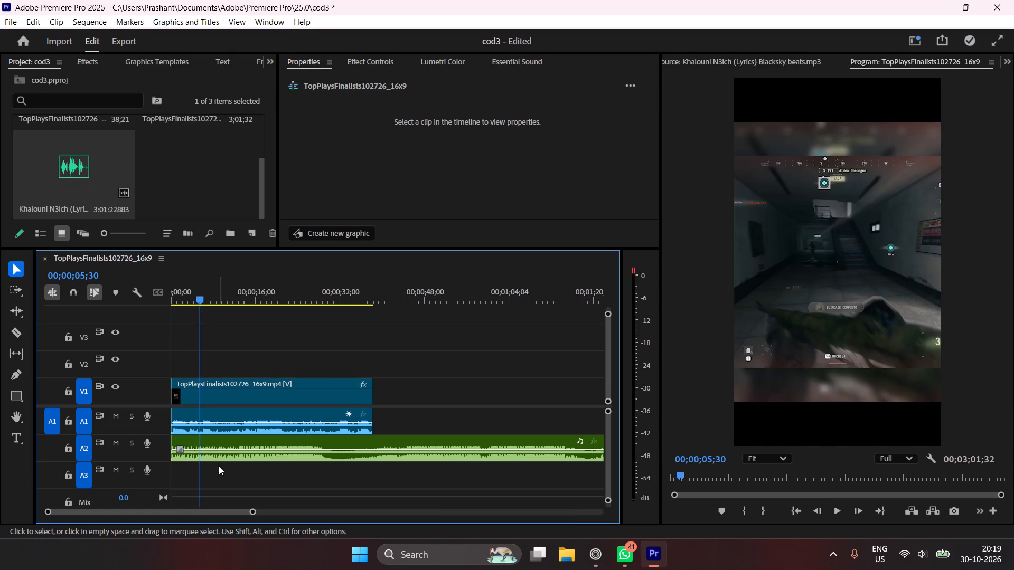
# Set the volume of the Khalouni N3ich music clip on A2 to -10 dB.
pyautogui.click(262, 445)
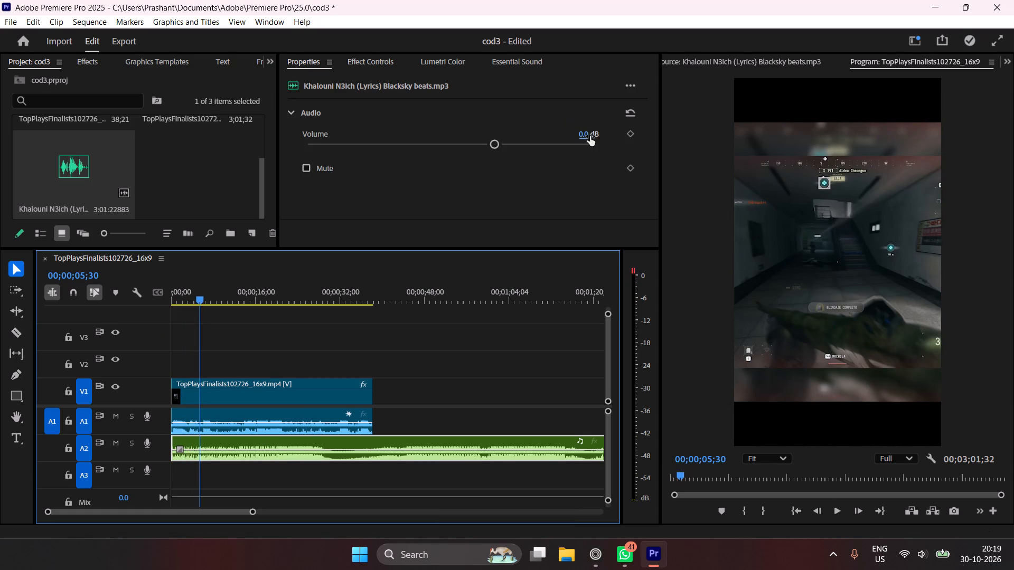
pyautogui.click(586, 133)
pyautogui.write('-10')
pyautogui.press('Return')
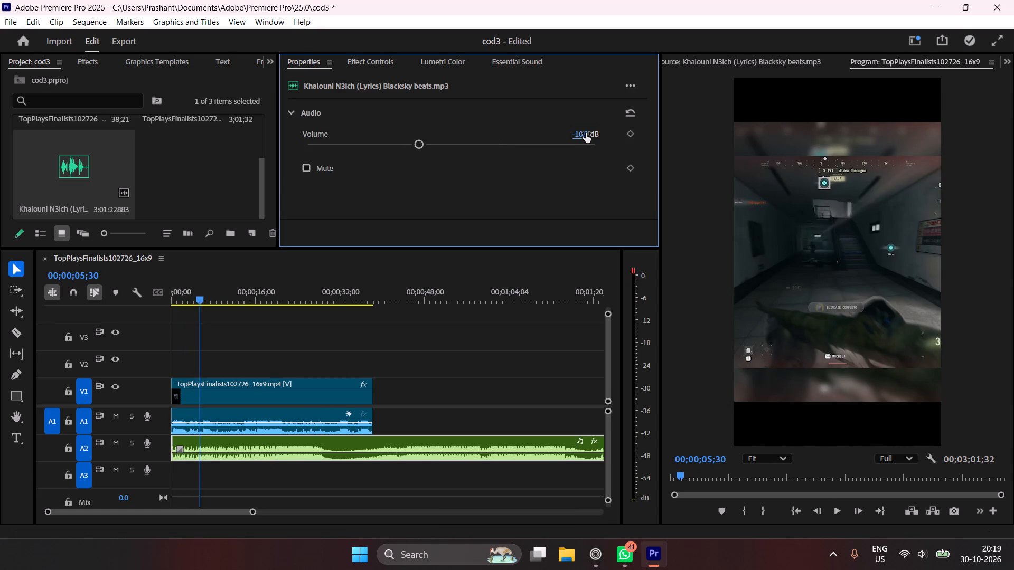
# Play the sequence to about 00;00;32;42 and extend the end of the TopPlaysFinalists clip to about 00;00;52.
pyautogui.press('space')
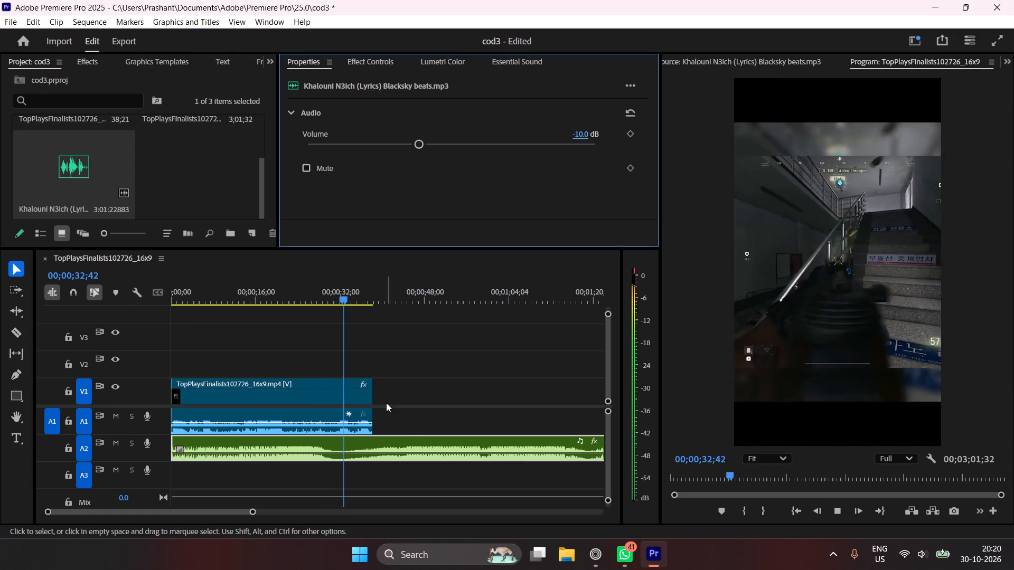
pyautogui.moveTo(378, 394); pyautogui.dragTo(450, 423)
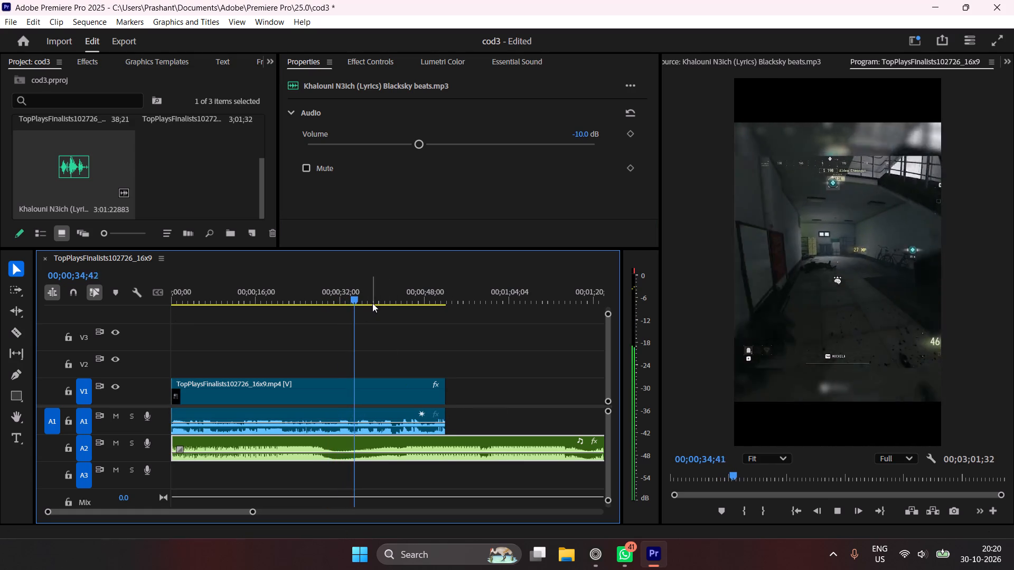
# Scrub through the sequence to examine the footage added at the end of the gameplay clip.
pyautogui.moveTo(371, 302); pyautogui.dragTo(417, 302)
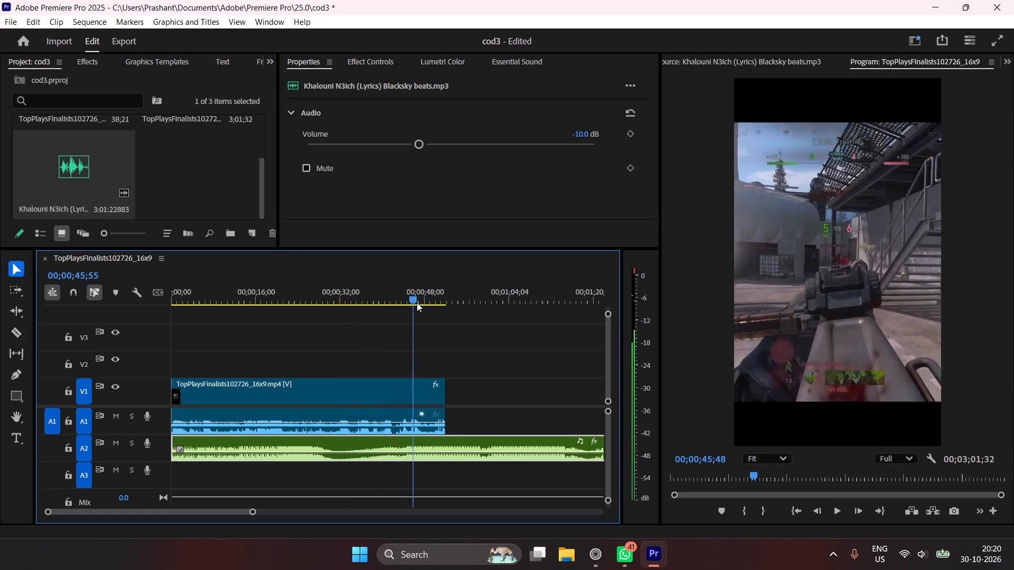
pyautogui.moveTo(417, 302); pyautogui.dragTo(580, 532)
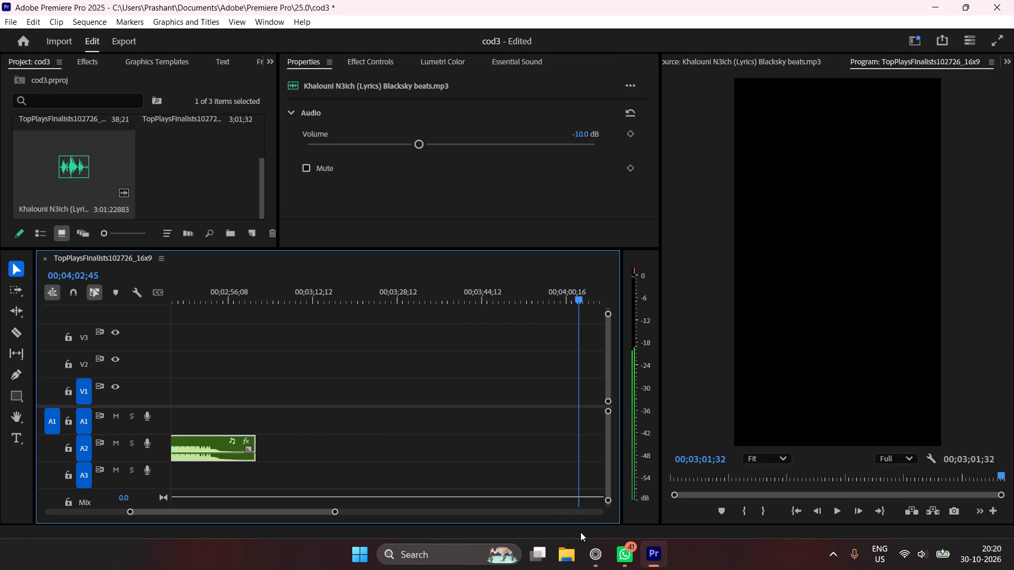
pyautogui.moveTo(580, 532); pyautogui.dragTo(663, 516)
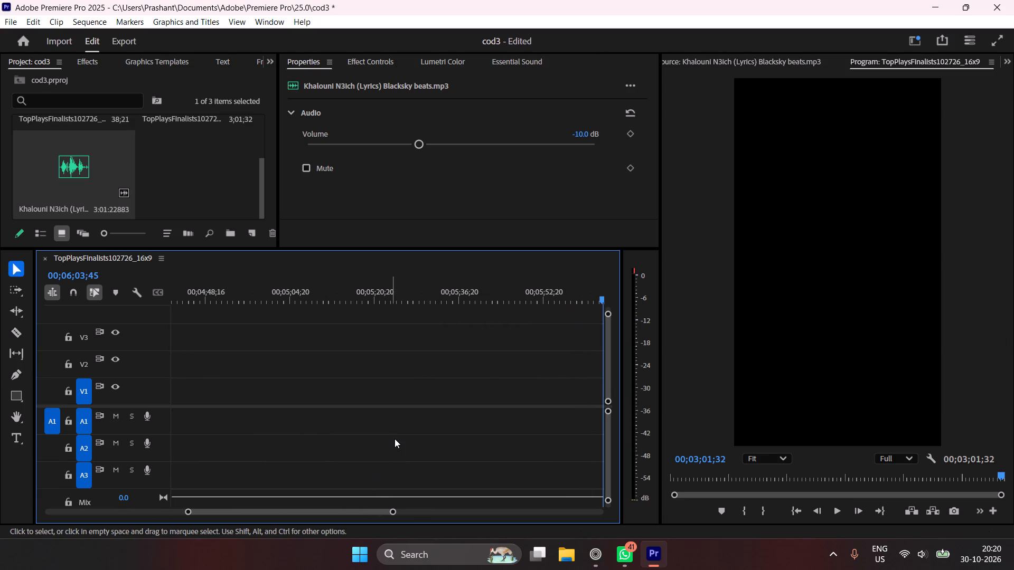
pyautogui.keyDown('ctrl'); pyautogui.scroll(-8, 395, 439); pyautogui.keyUp('ctrl')
pyautogui.moveTo(359, 512); pyautogui.dragTo(242, 524)
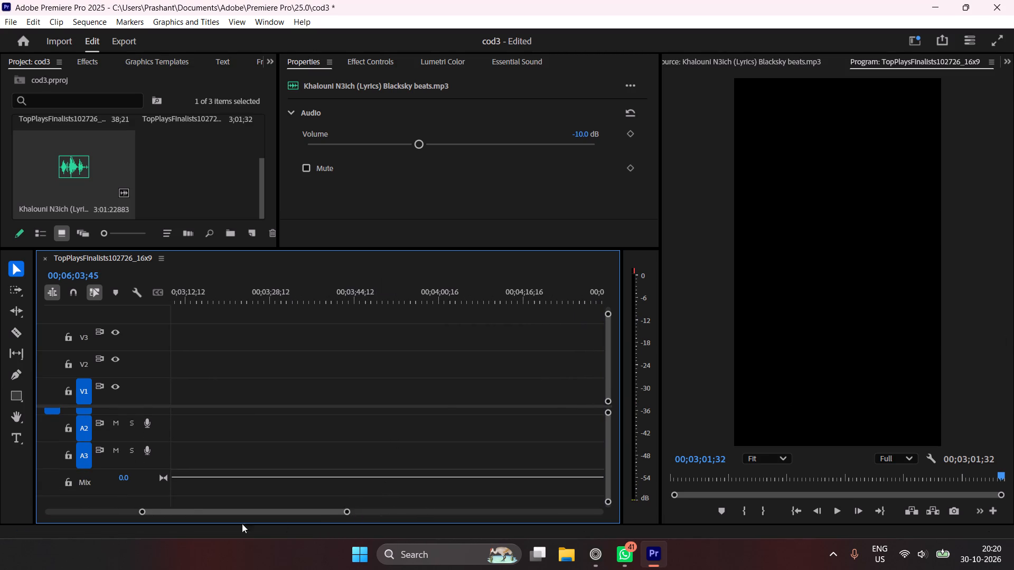
pyautogui.moveTo(242, 524); pyautogui.dragTo(176, 509)
pyautogui.moveTo(240, 286); pyautogui.dragTo(200, 291)
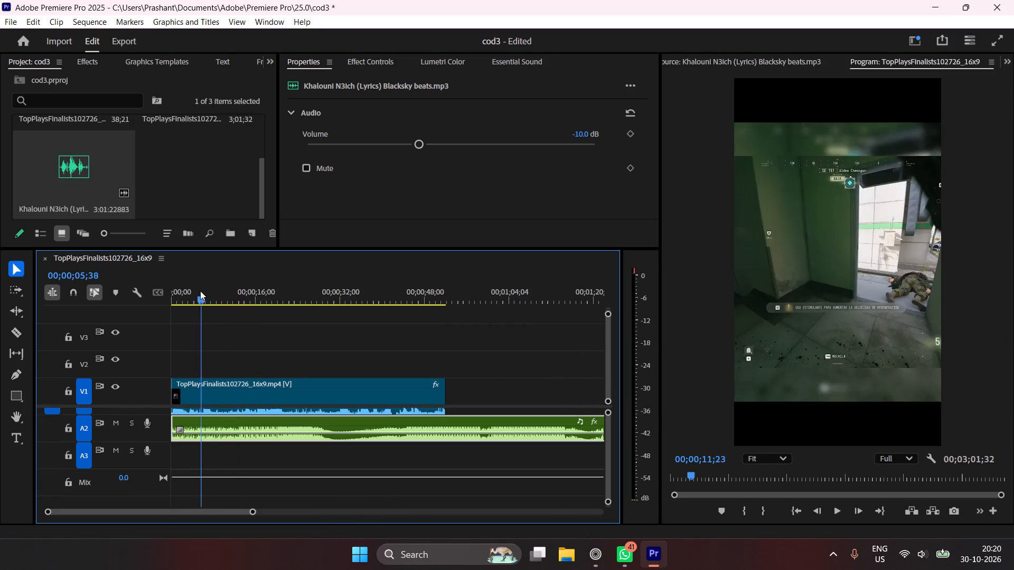
pyautogui.moveTo(200, 291); pyautogui.dragTo(743, 305)
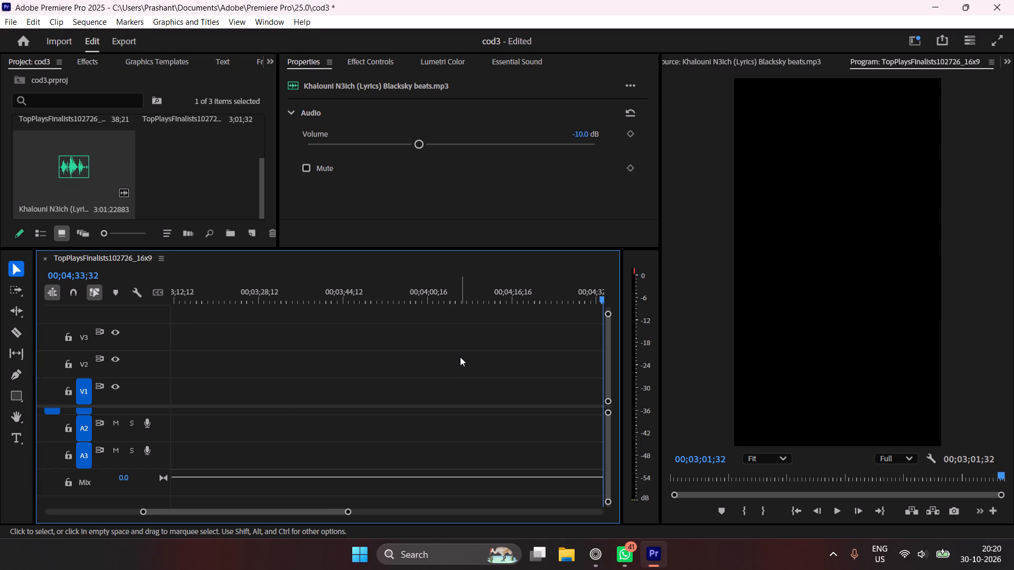
# Delete the TopPlaysFinalists gameplay clip from the timeline, keeping the music on A2.
pyautogui.click(460, 357)
pyautogui.hscroll(18, 460, 357)
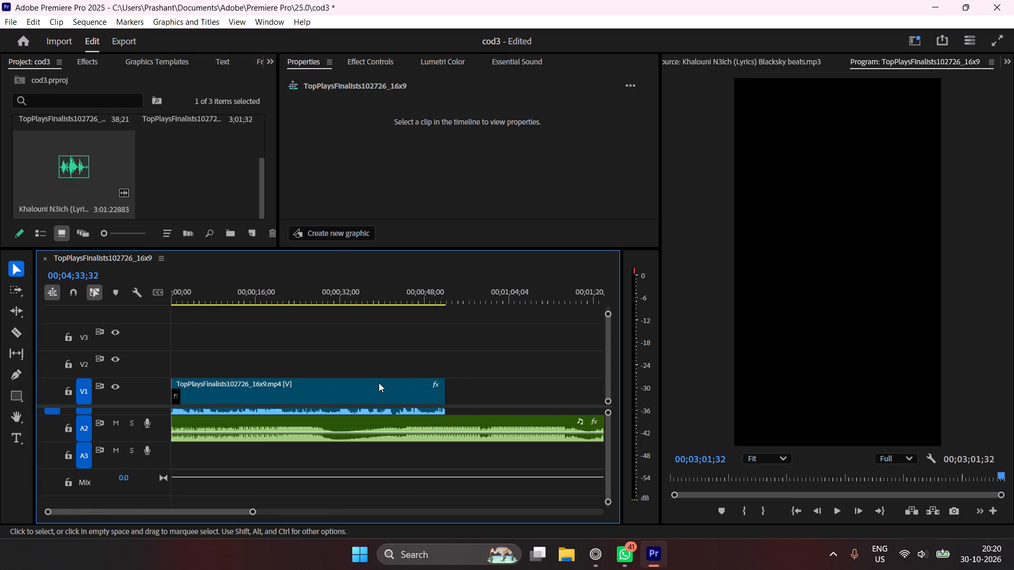
pyautogui.click(379, 383)
pyautogui.press('Delete')
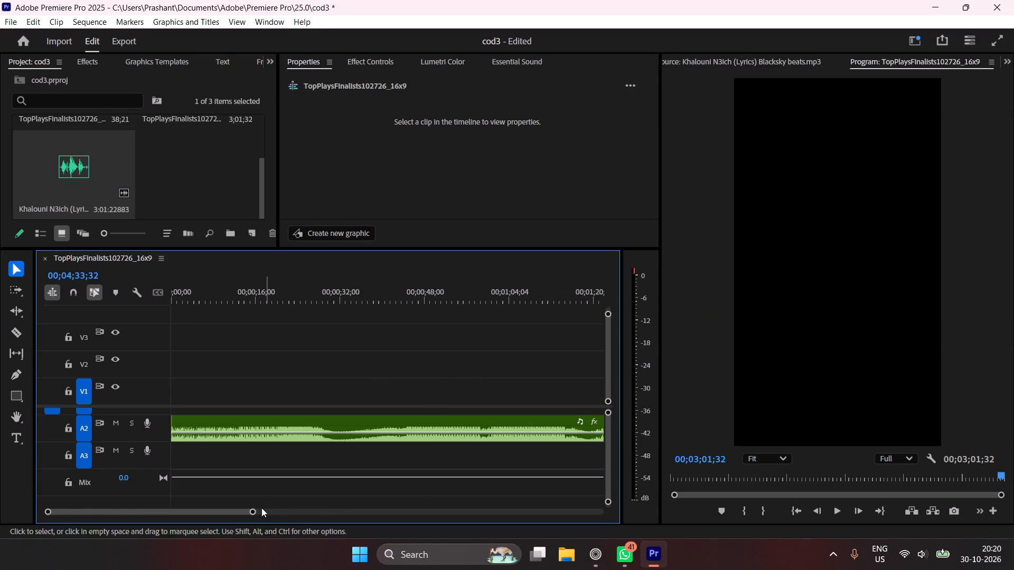
# Return the playhead to the sequence's start and mark a new In point at 00;05;30;37 in the TopPlaysFinalists source clip.
pyautogui.moveTo(253, 511); pyautogui.dragTo(292, 513)
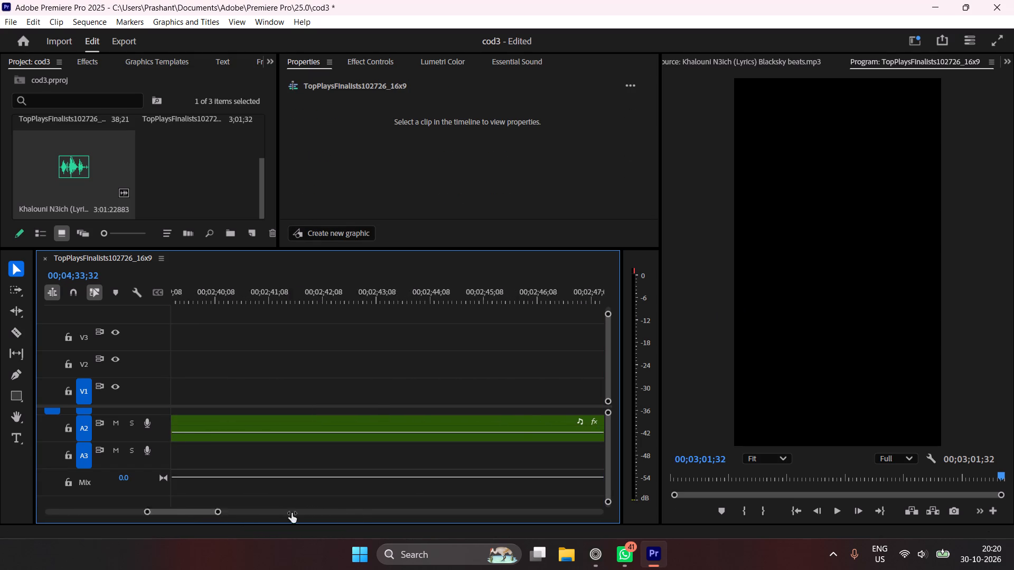
pyautogui.moveTo(292, 513); pyautogui.dragTo(397, 522)
pyautogui.moveTo(439, 286); pyautogui.dragTo(139, 320)
pyautogui.scroll(5, 188, 141)
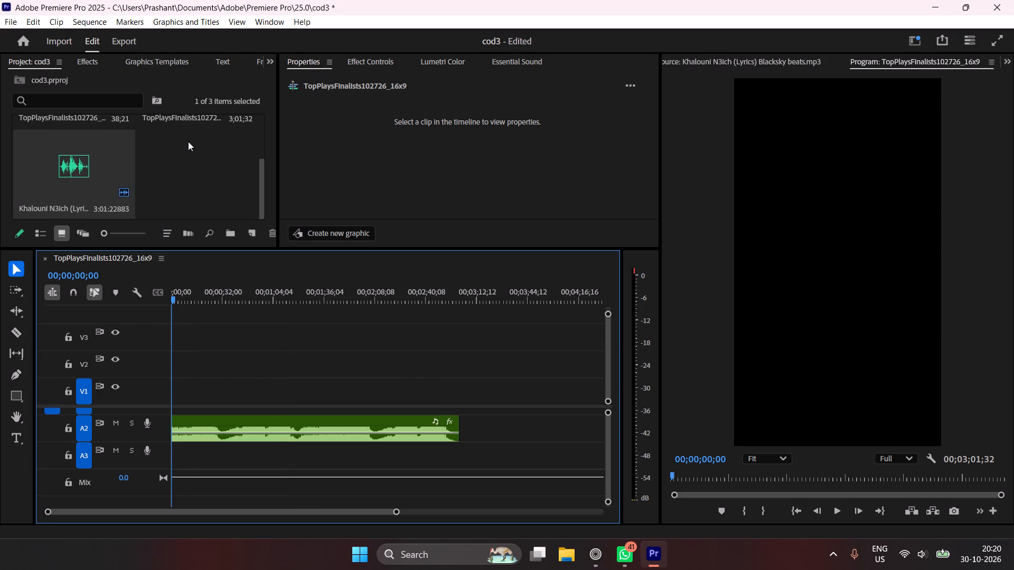
pyautogui.doubleClick(89, 157)
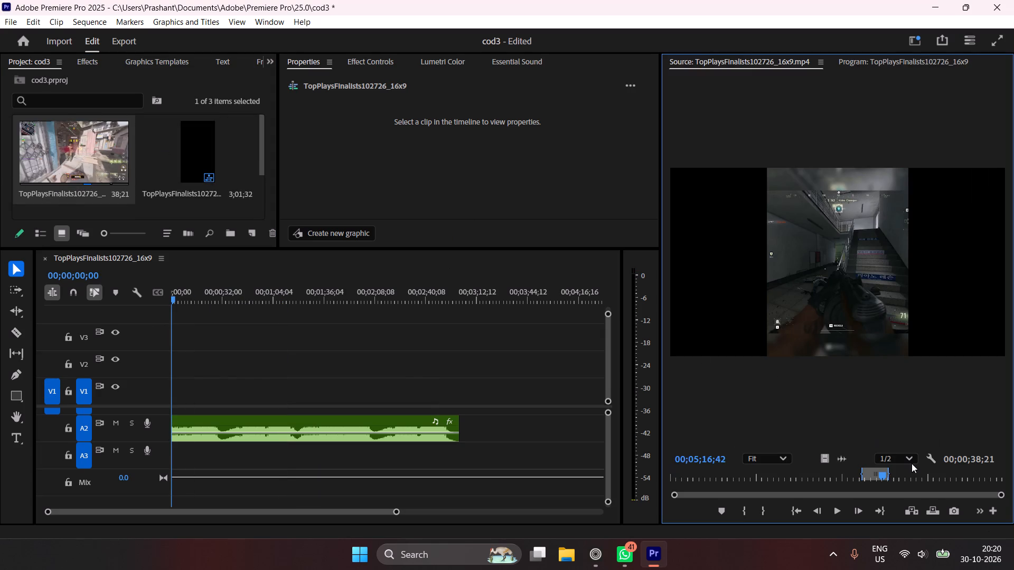
pyautogui.moveTo(908, 478); pyautogui.dragTo(898, 479)
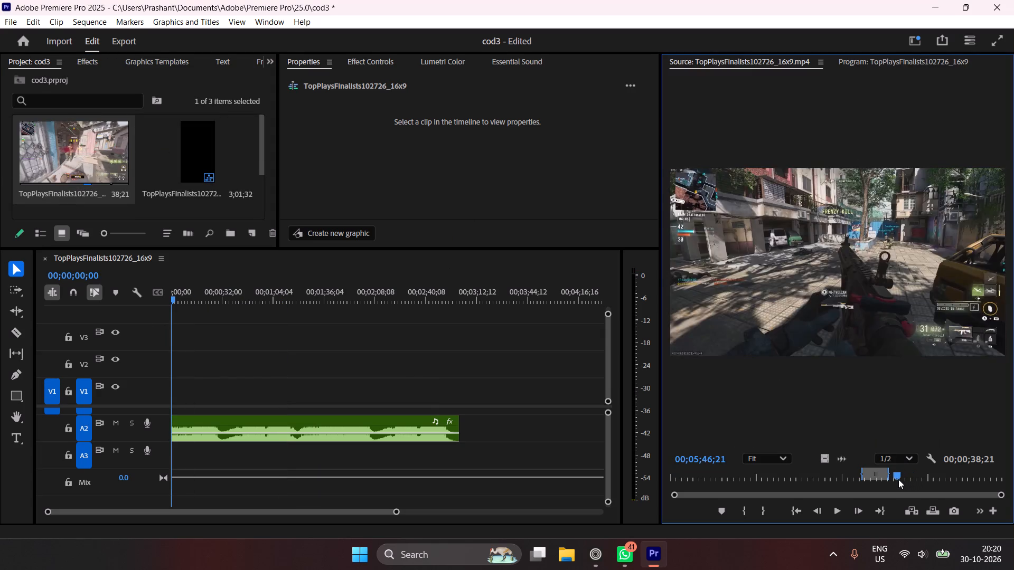
pyautogui.moveTo(898, 479); pyautogui.dragTo(889, 479)
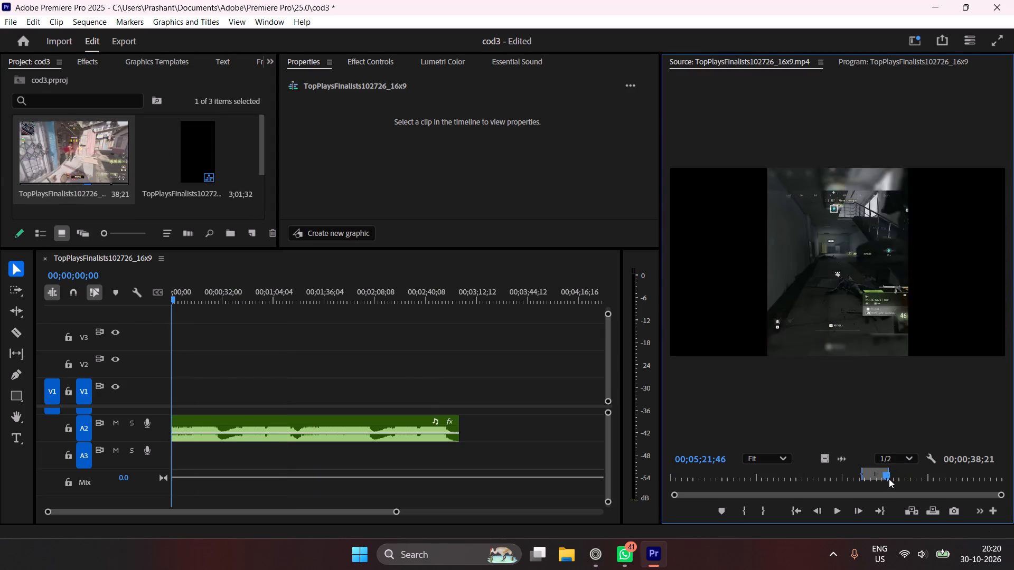
pyautogui.moveTo(889, 479); pyautogui.dragTo(893, 479)
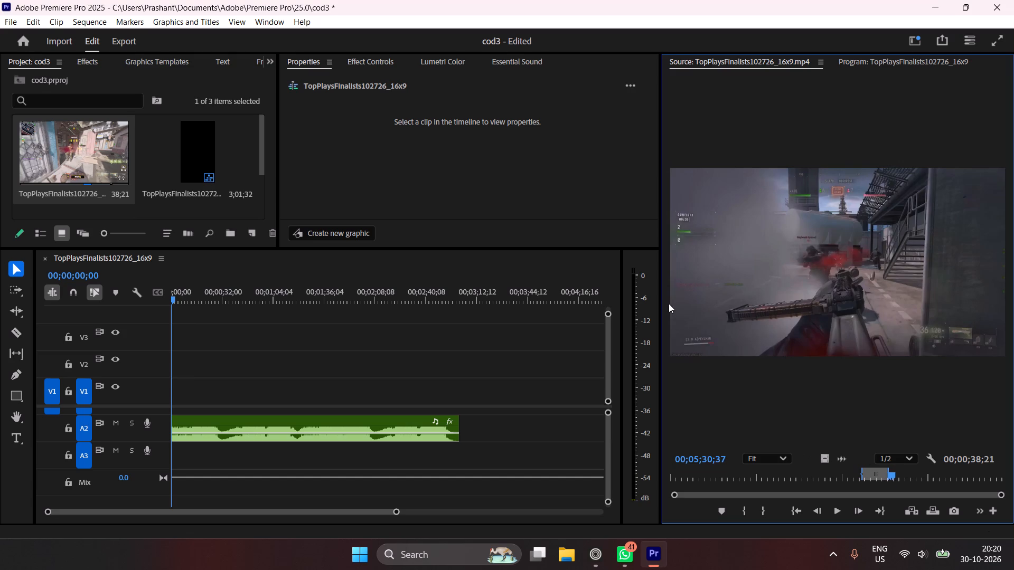
pyautogui.moveTo(44, 139); pyautogui.dragTo(151, 400)
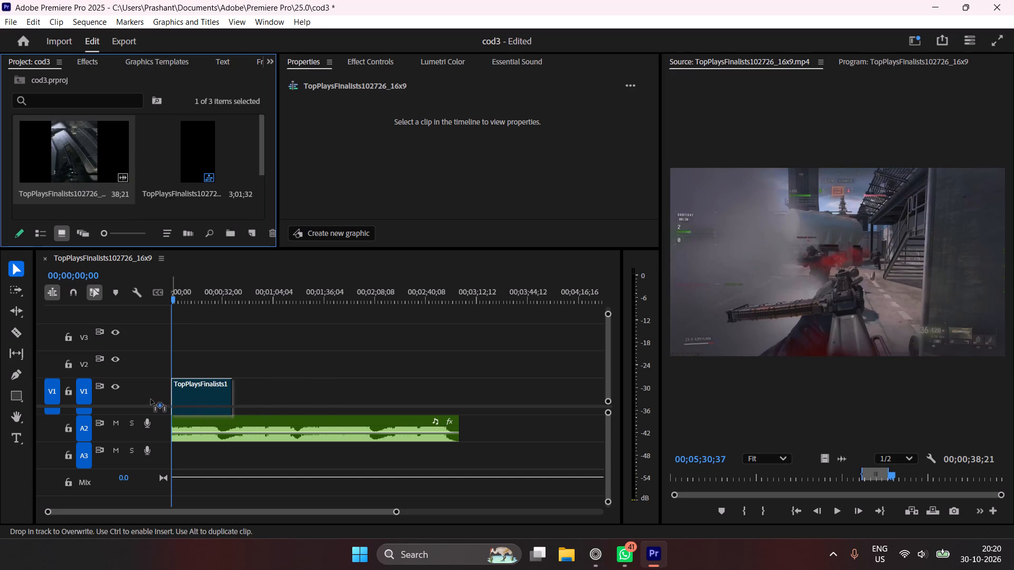
pyautogui.moveTo(151, 400); pyautogui.dragTo(181, 122)
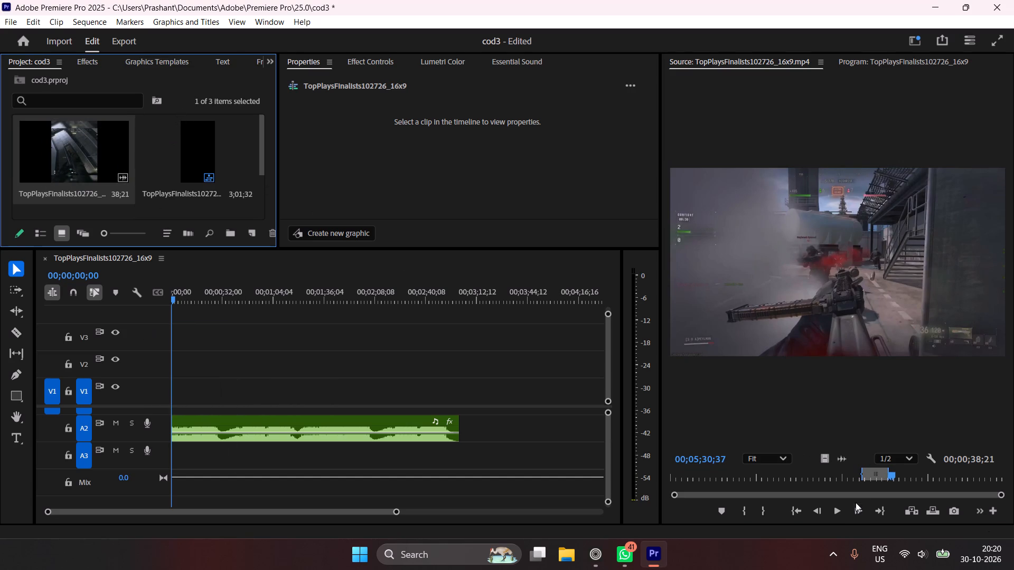
pyautogui.click(2, 568)
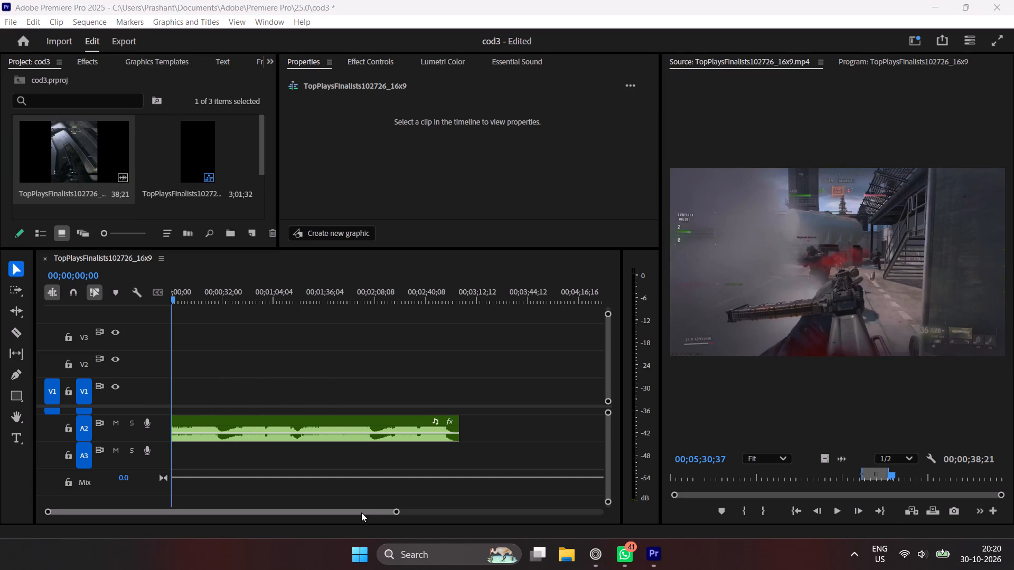
pyautogui.click(744, 510)
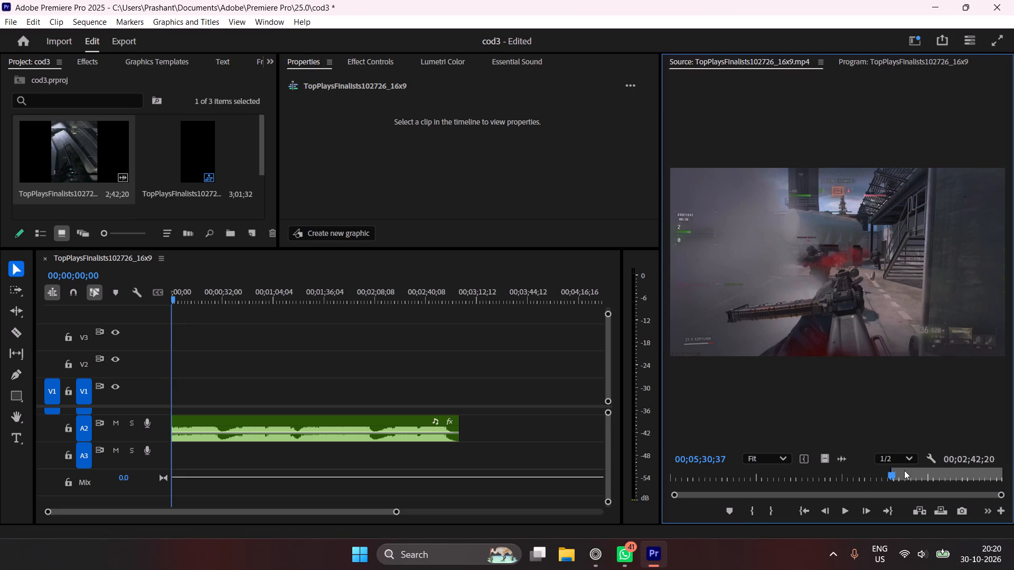
# Place the newly marked TopPlaysFinalists segment on V1 at the sequence's start and play it to about 00;00;08;26.
pyautogui.moveTo(69, 144); pyautogui.dragTo(199, 396)
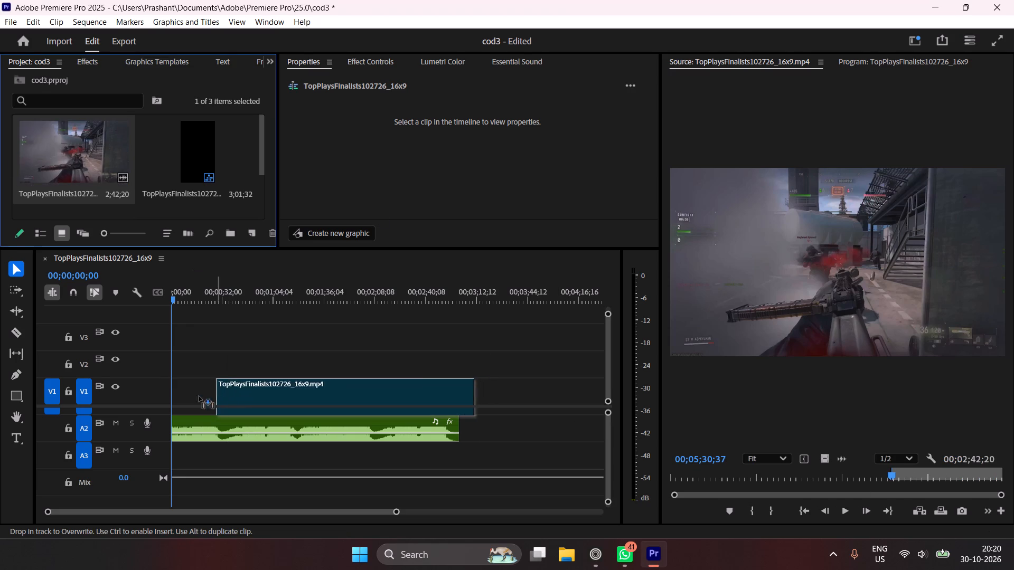
pyautogui.moveTo(199, 396); pyautogui.dragTo(152, 393)
pyautogui.moveTo(197, 294); pyautogui.dragTo(110, 294)
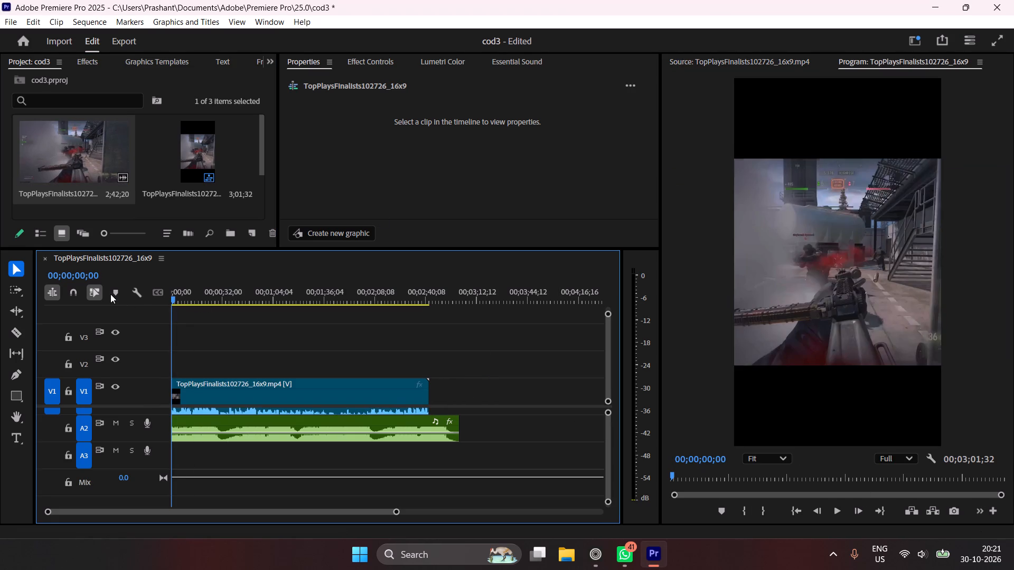
pyautogui.press('space')
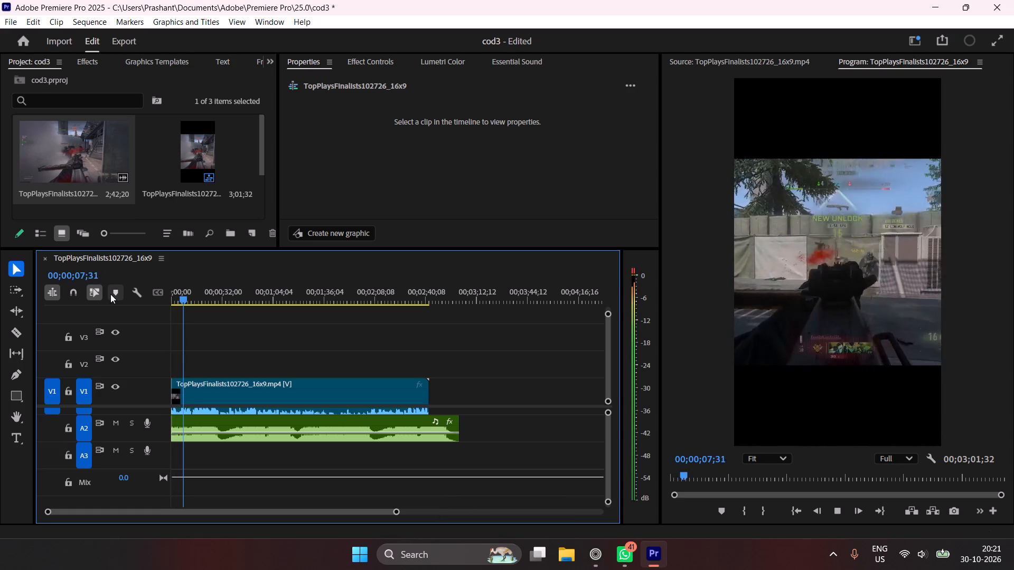
pyautogui.press('space')
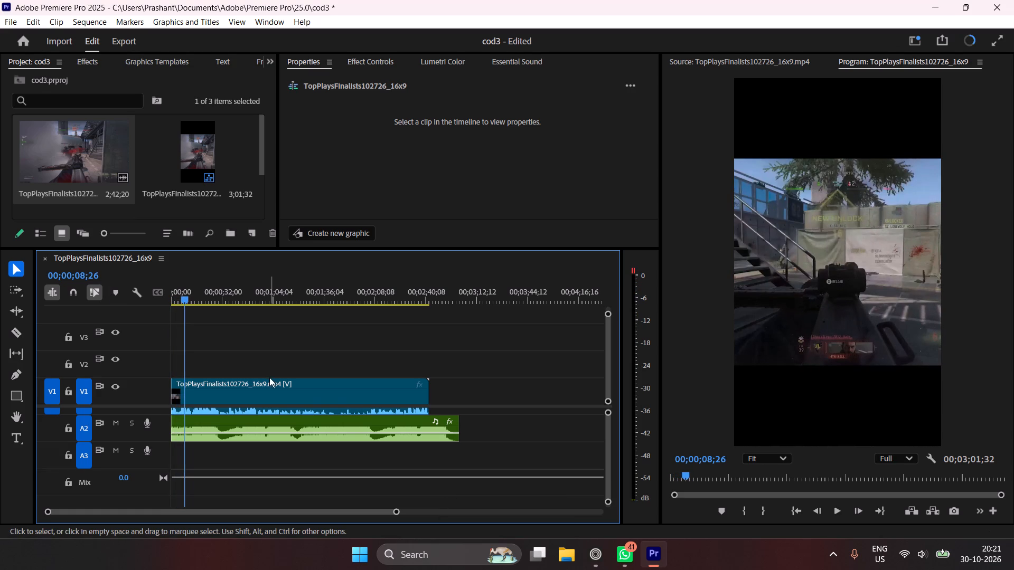
# Scale the new gameplay clip to 80% and play on to about 00;00;11;46 to check its framing.
pyautogui.click(327, 399)
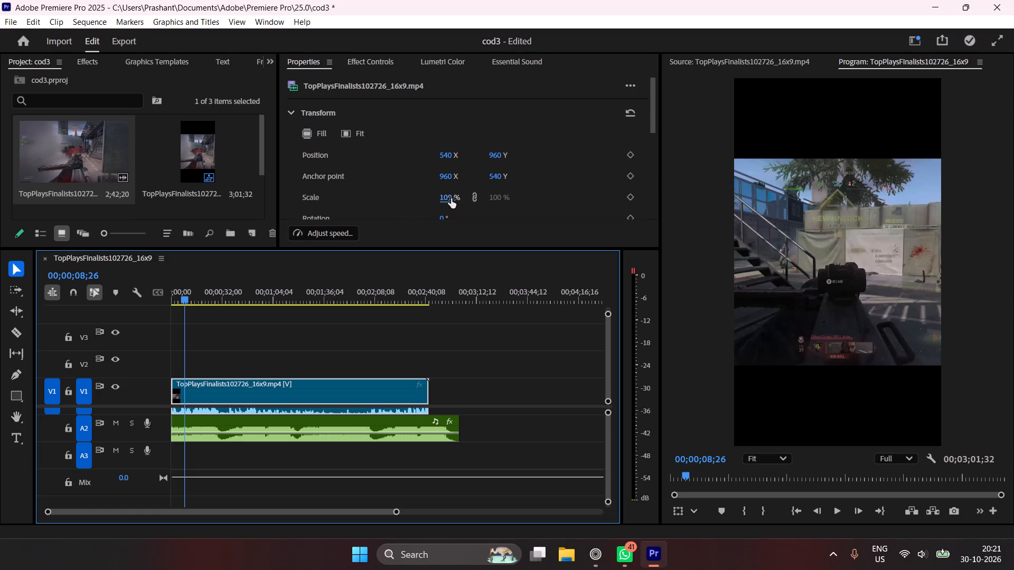
pyautogui.moveTo(451, 198); pyautogui.dragTo(435, 198)
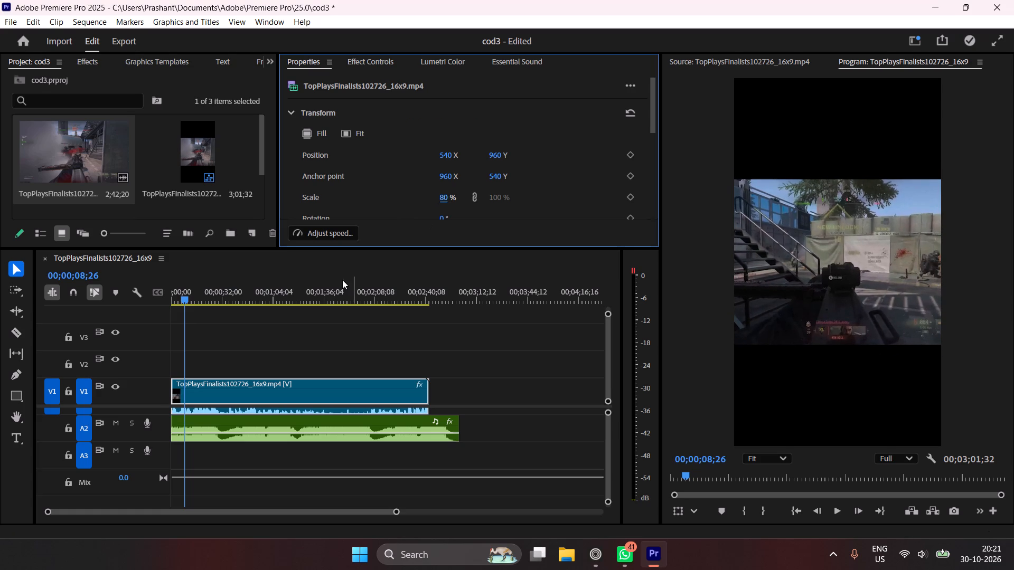
pyautogui.press('space')
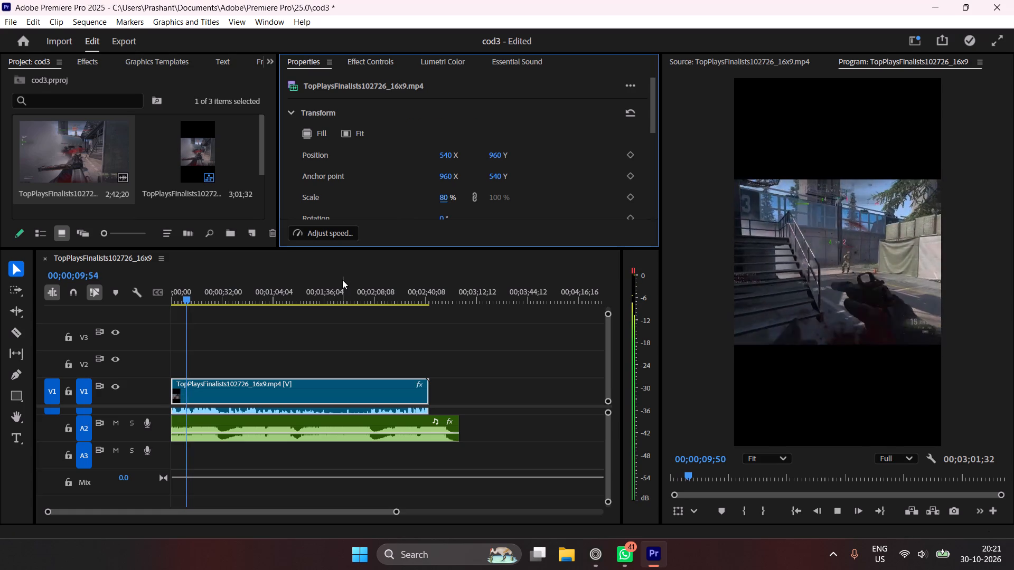
pyautogui.press('space')
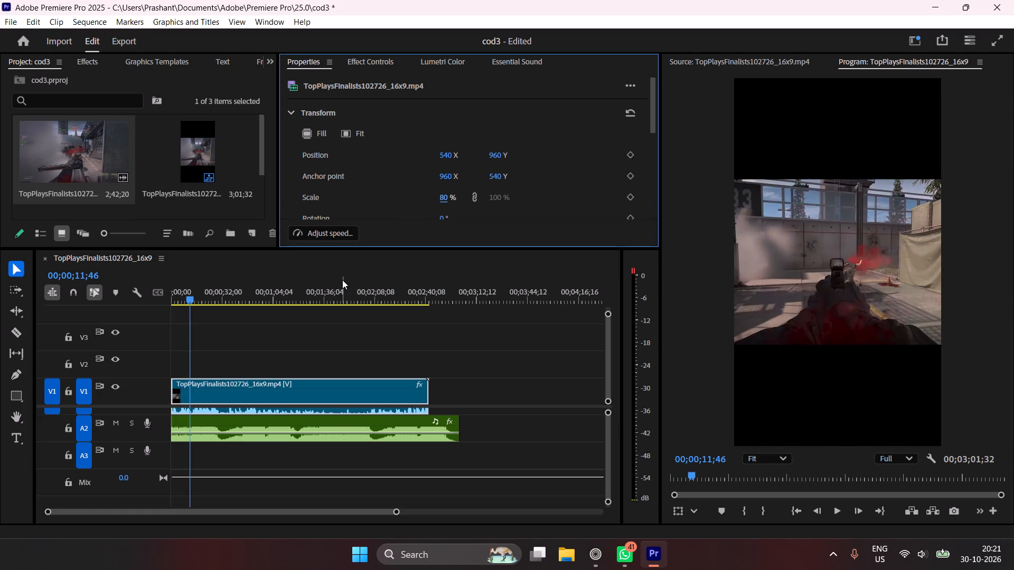
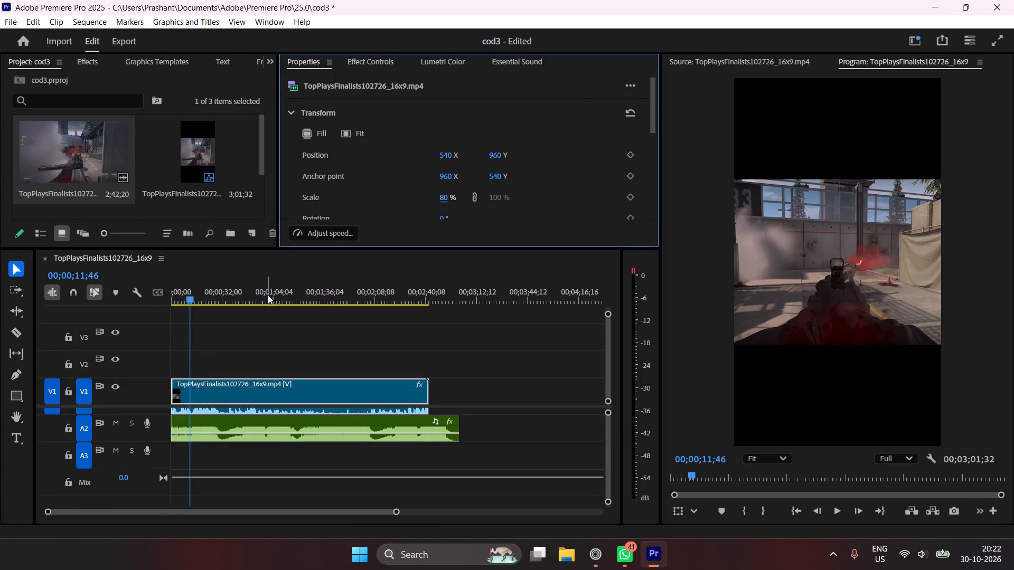
# Play the edit twice from the sequence's start, to about 00;00;13;46 and 00;00;11;53, to examine how the music fits the gameplay.
pyautogui.moveTo(268, 295); pyautogui.dragTo(143, 306)
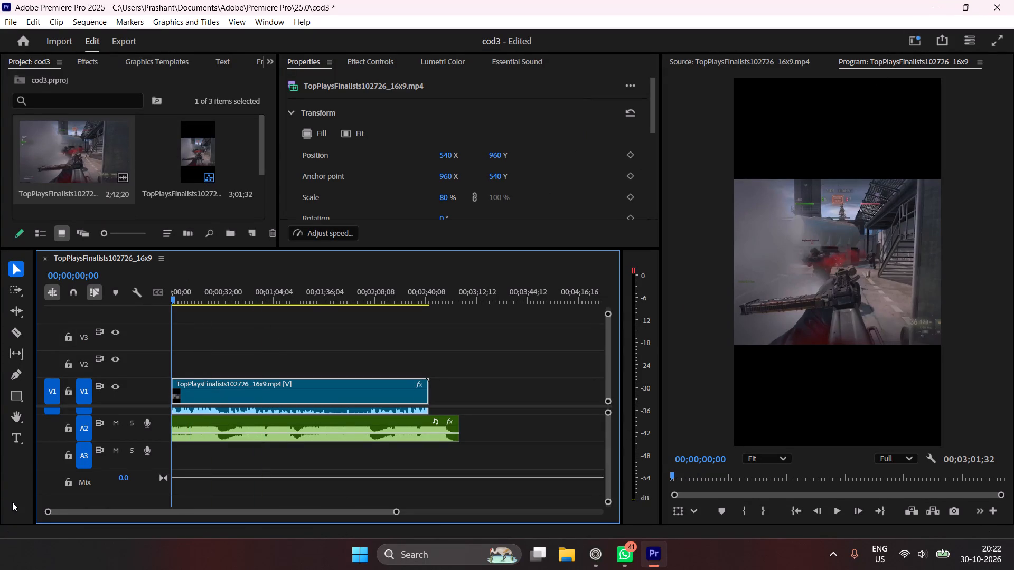
pyautogui.moveTo(219, 297); pyautogui.dragTo(19, 351)
pyautogui.press('space')
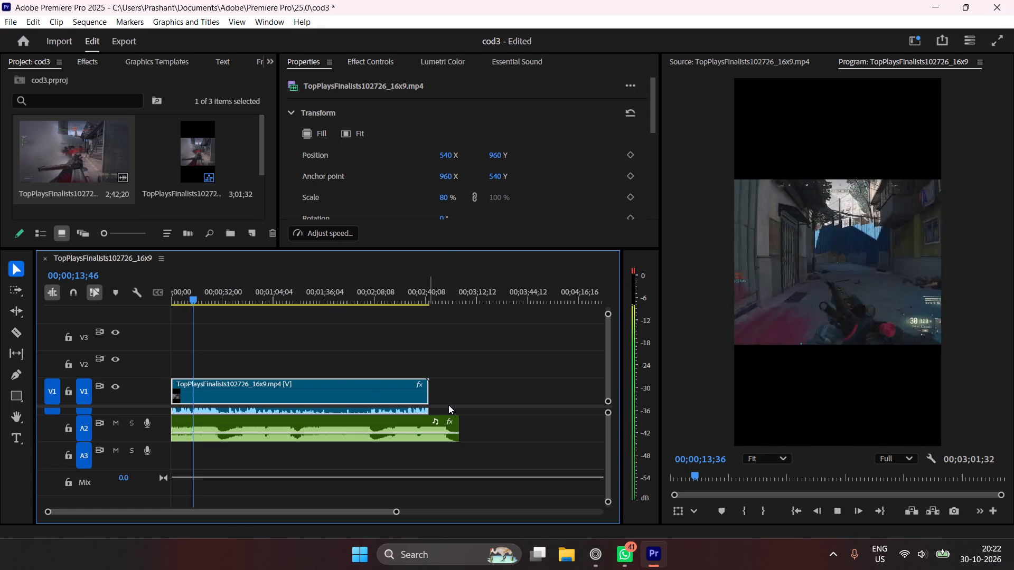
pyautogui.press('space')
pyautogui.moveTo(400, 512); pyautogui.dragTo(359, 526)
pyautogui.moveTo(216, 289); pyautogui.dragTo(87, 324)
pyautogui.press('space')
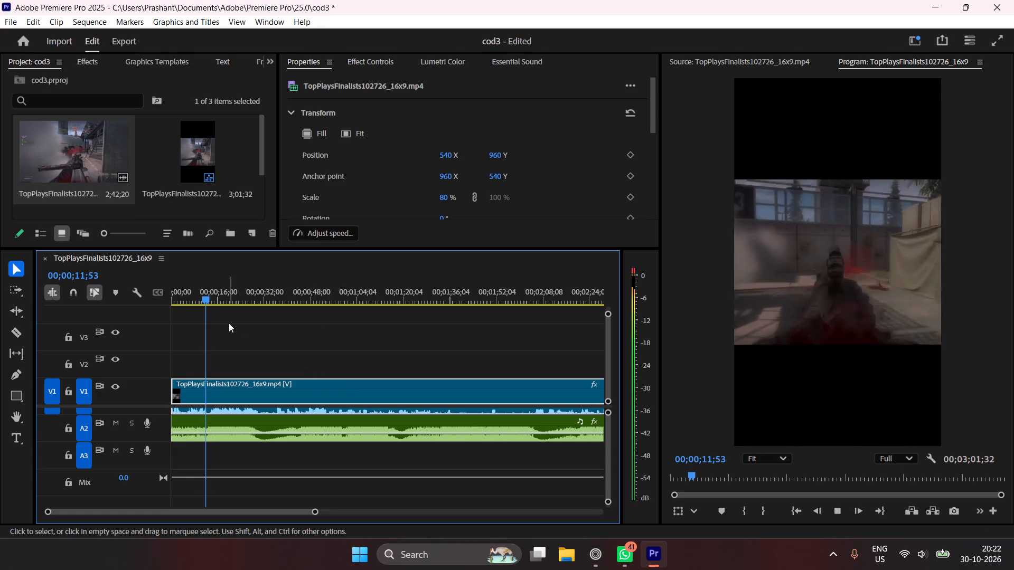
pyautogui.press('space')
# Split the Khalouni N3ich music on A2 at 00;00;08;38 and ripple delete the part before the cut.
pyautogui.moveTo(202, 290); pyautogui.dragTo(202, 296)
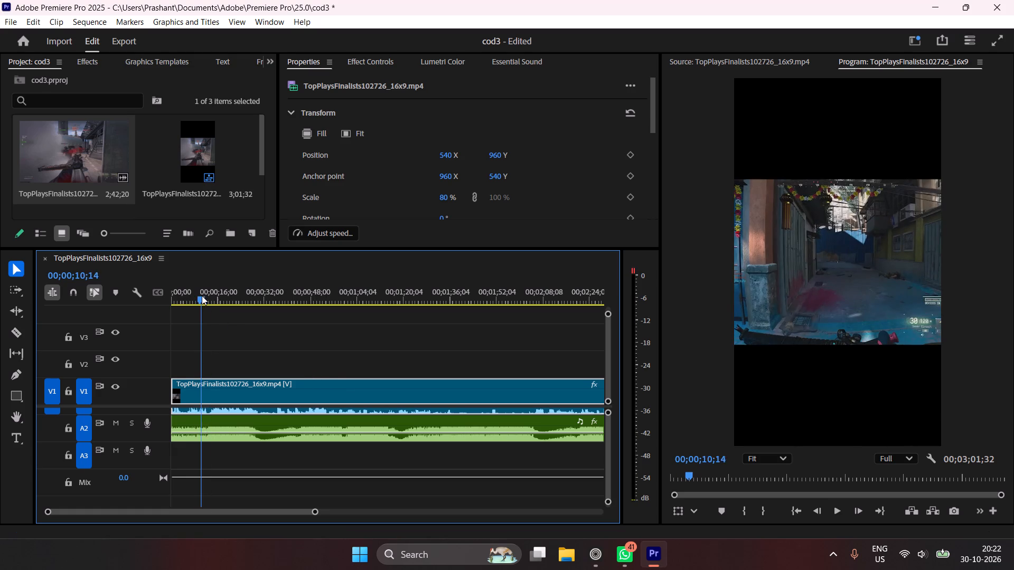
pyautogui.moveTo(202, 296); pyautogui.dragTo(198, 302)
pyautogui.press('c')
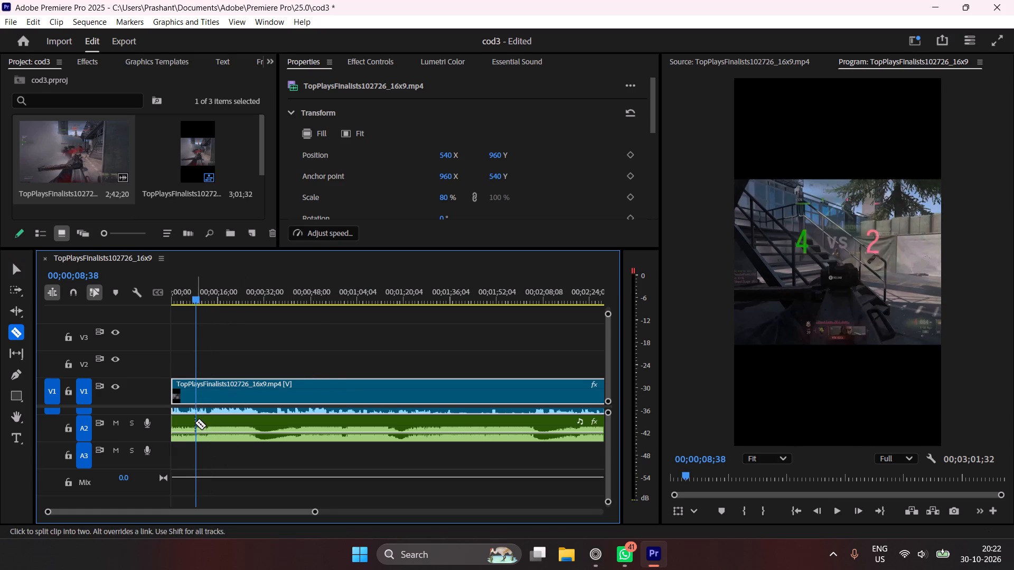
pyautogui.click(195, 423)
pyautogui.press('v')
pyautogui.rightClick(184, 417)
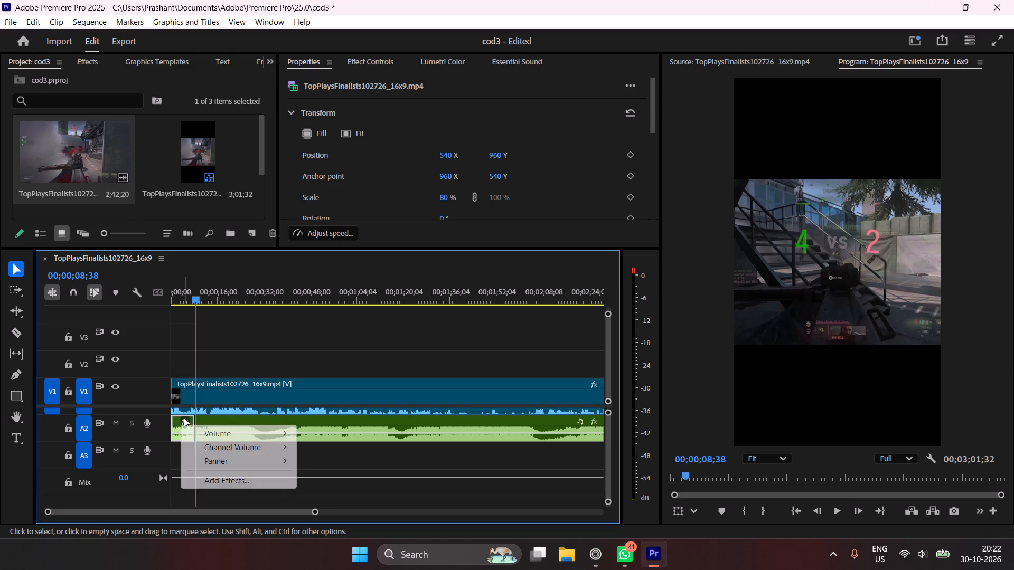
pyautogui.click(370, 482)
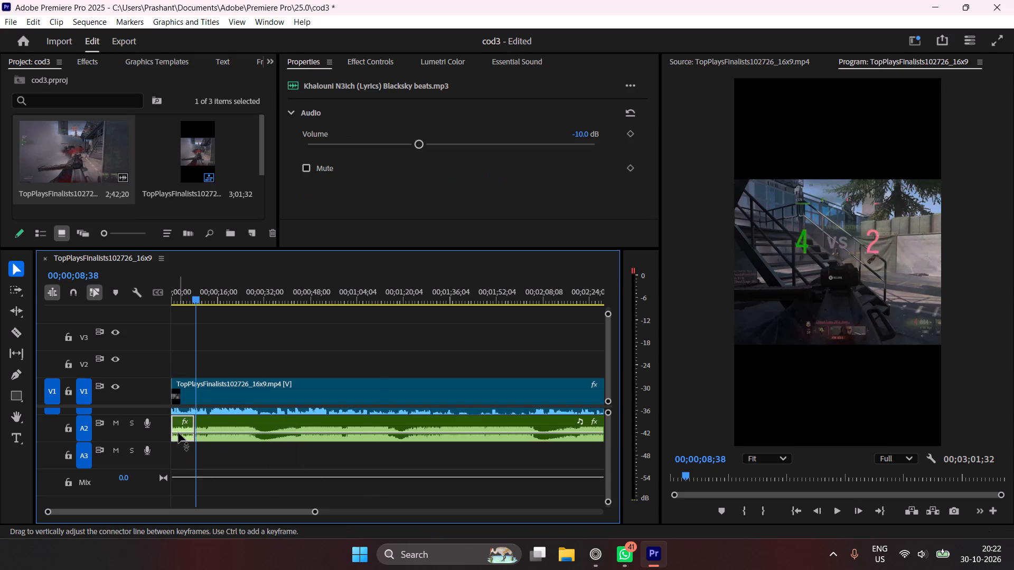
pyautogui.rightClick(179, 433)
pyautogui.click(269, 91)
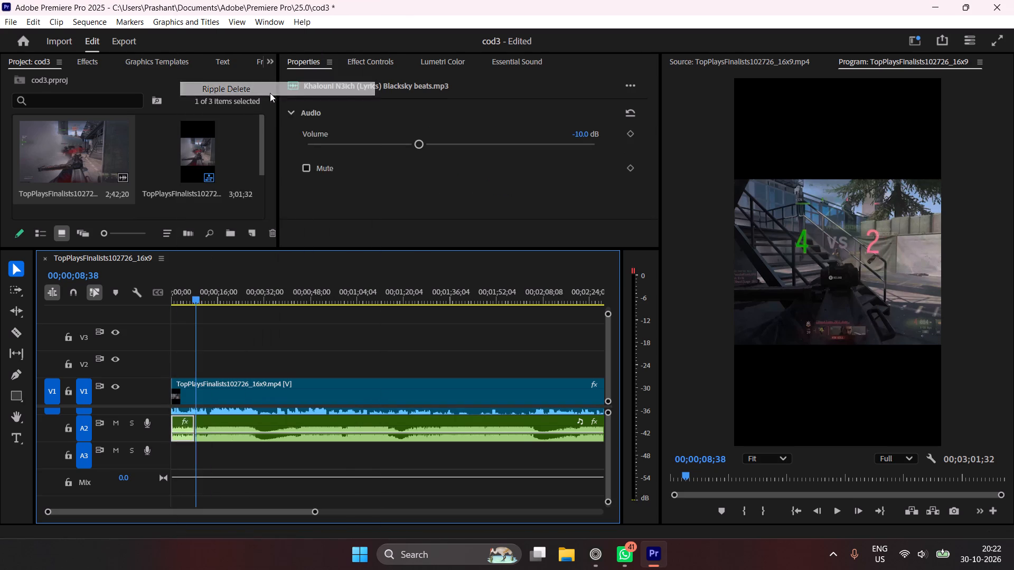
# Play the opening, trim about 3 seconds off the start of the V1 gameplay clip, and move it back to the sequence's start.
pyautogui.moveTo(204, 281); pyautogui.dragTo(112, 319)
pyautogui.press('space')
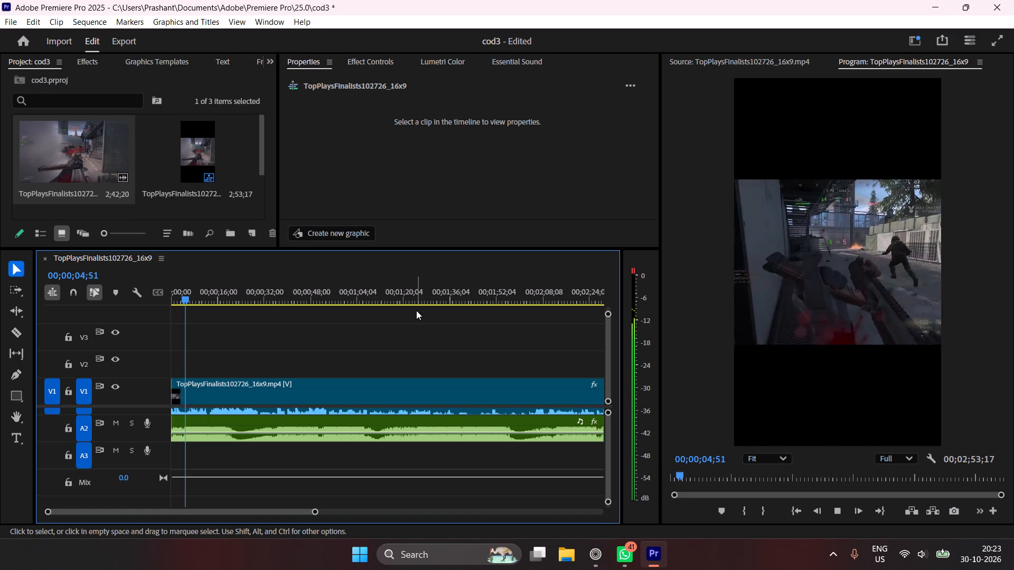
pyautogui.press('space')
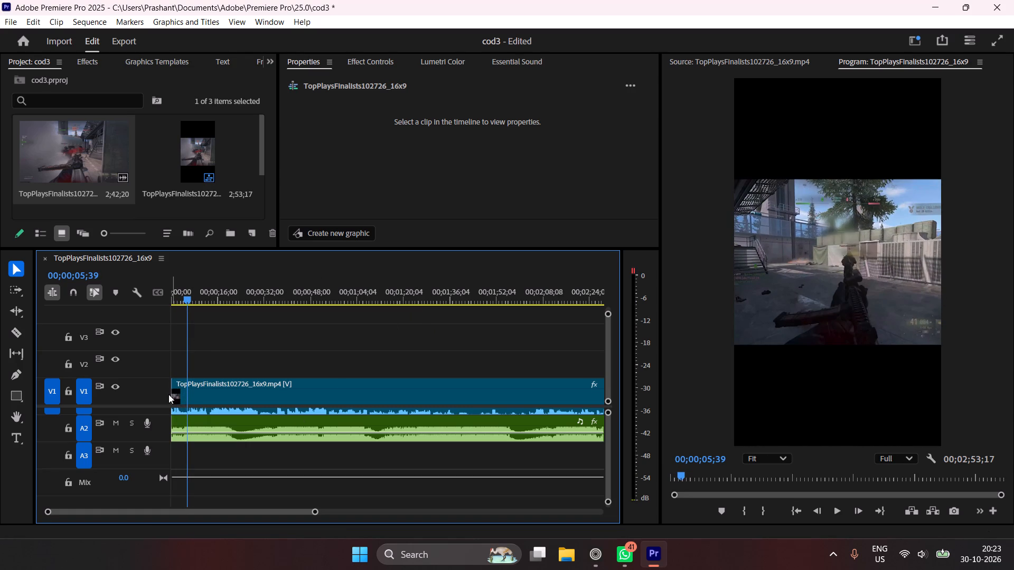
pyautogui.moveTo(172, 389); pyautogui.dragTo(181, 388)
pyautogui.moveTo(213, 393); pyautogui.dragTo(167, 393)
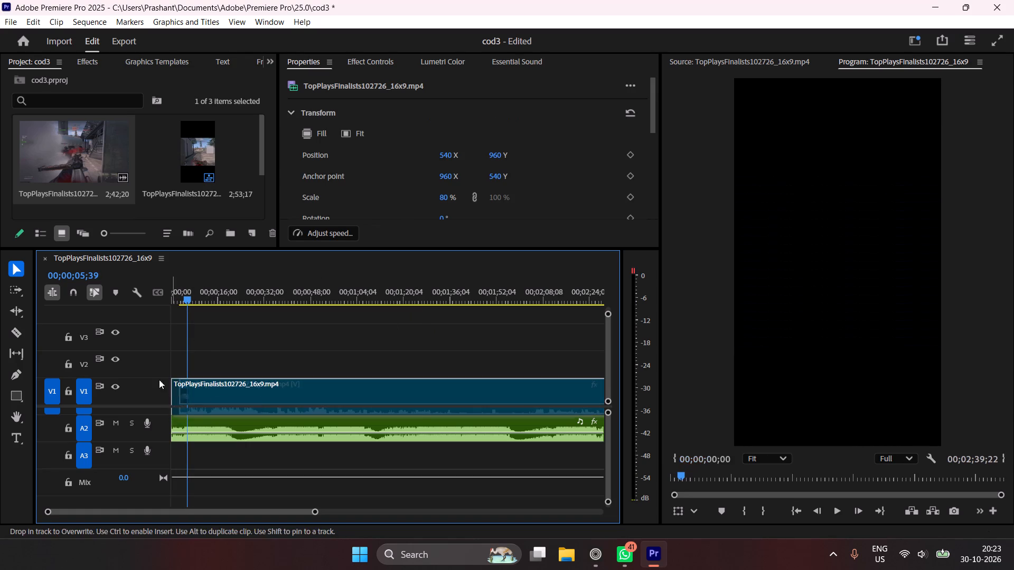
# Replay the opening, trim about 1 second more off the V1 gameplay clip's start, and close the gap at the sequence's start.
pyautogui.moveTo(199, 294); pyautogui.dragTo(107, 317)
pyautogui.press('space')
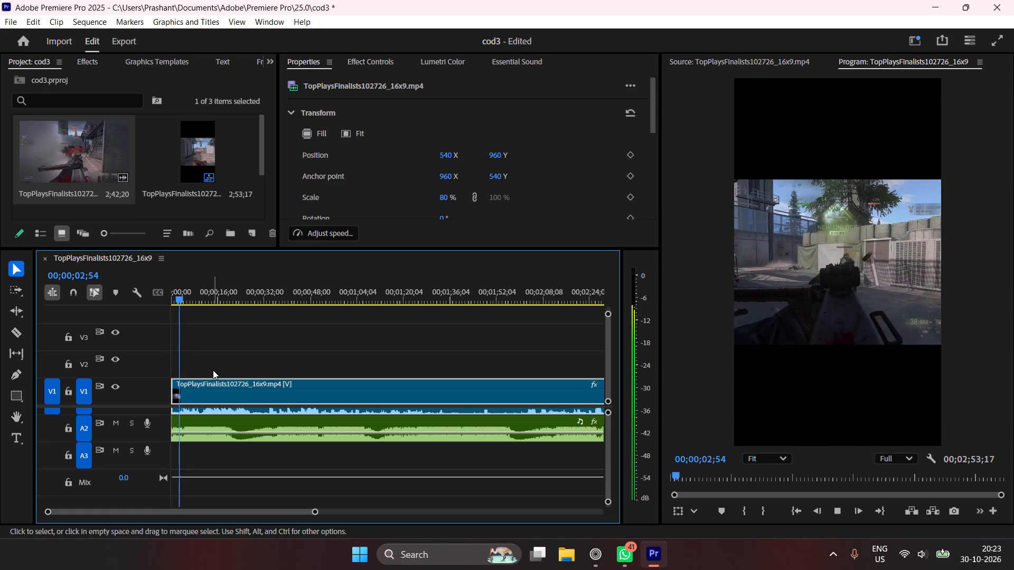
pyautogui.press('space')
pyautogui.click(194, 391)
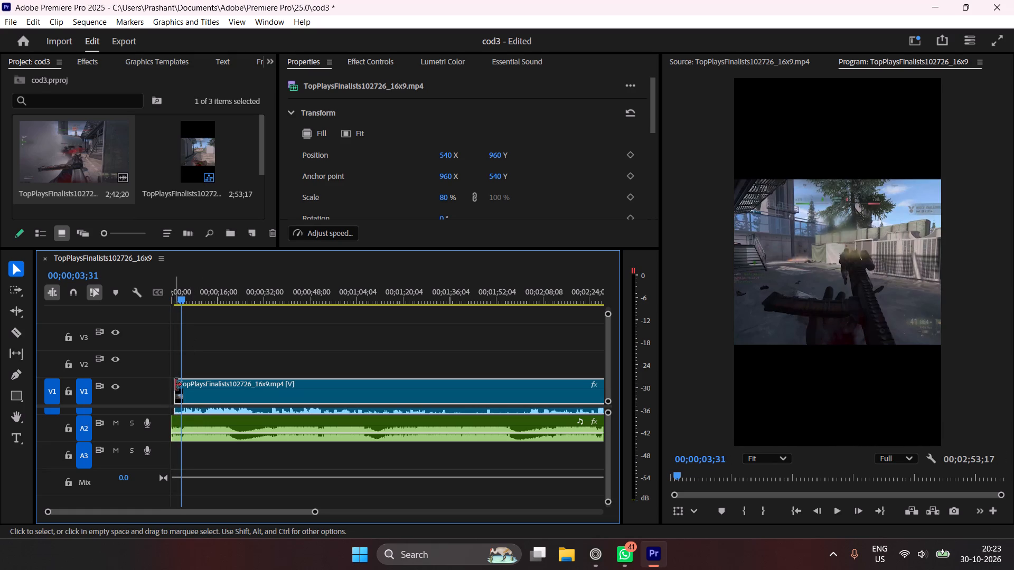
pyautogui.moveTo(176, 384); pyautogui.dragTo(149, 389)
pyautogui.press('space')
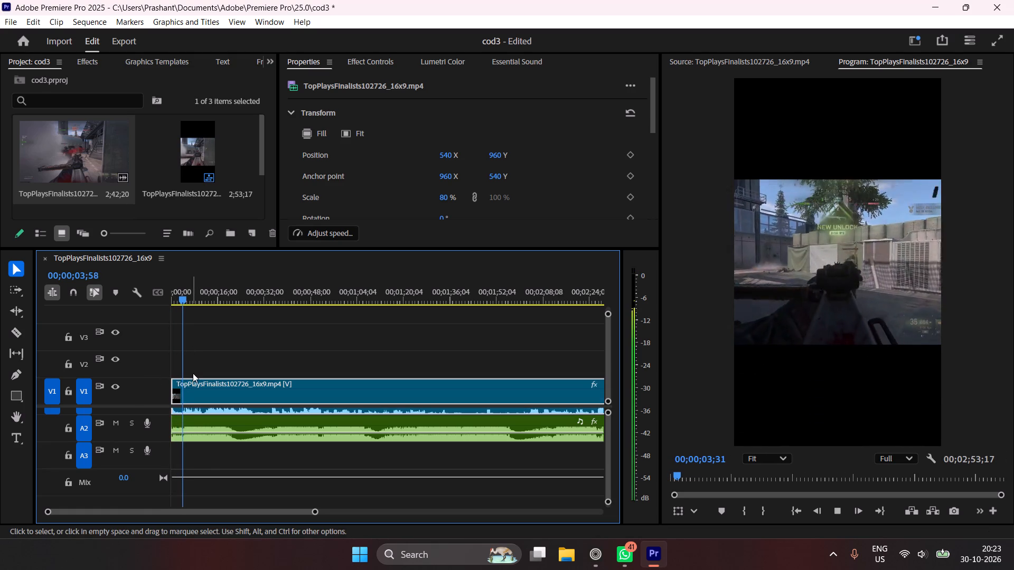
pyautogui.press('space')
# Play to about 00;00;10;36, then cut out and ripple delete the roughly one-second black section there in the V1 gameplay clip.
pyautogui.moveTo(191, 293); pyautogui.dragTo(174, 311)
pyautogui.press('space')
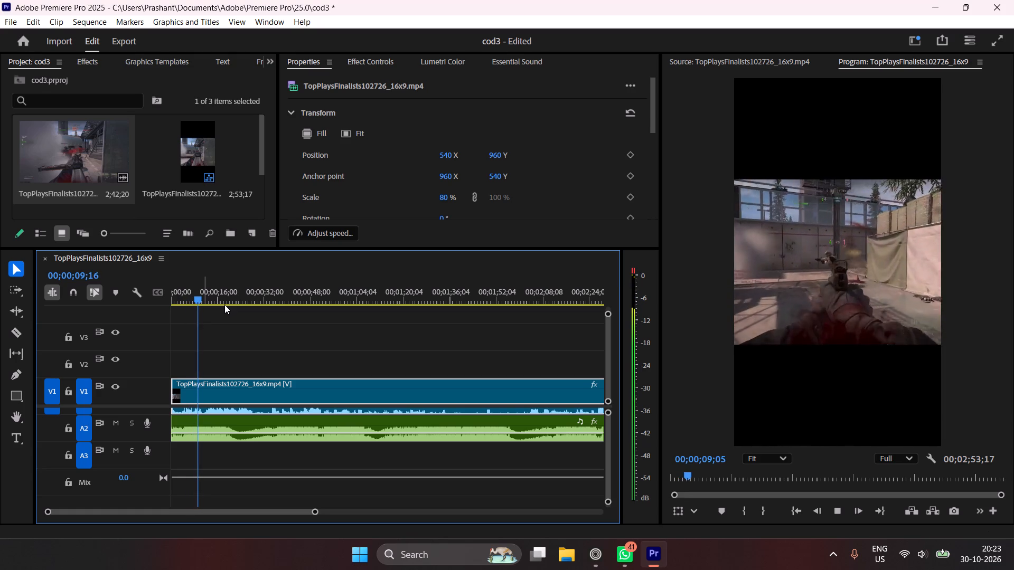
pyautogui.press('space')
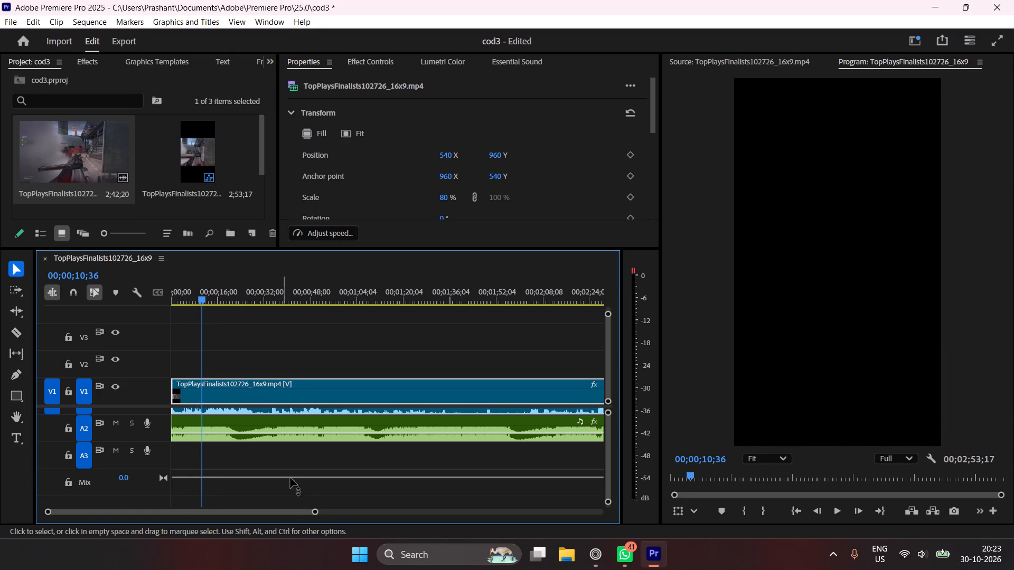
pyautogui.moveTo(315, 510); pyautogui.dragTo(252, 515)
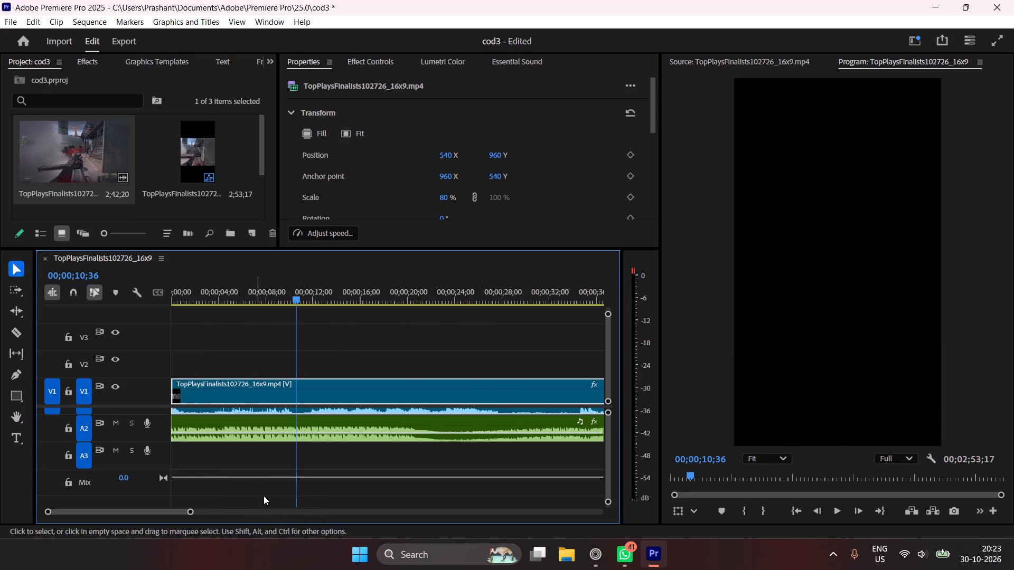
pyautogui.moveTo(290, 294); pyautogui.dragTo(266, 322)
pyautogui.press('c')
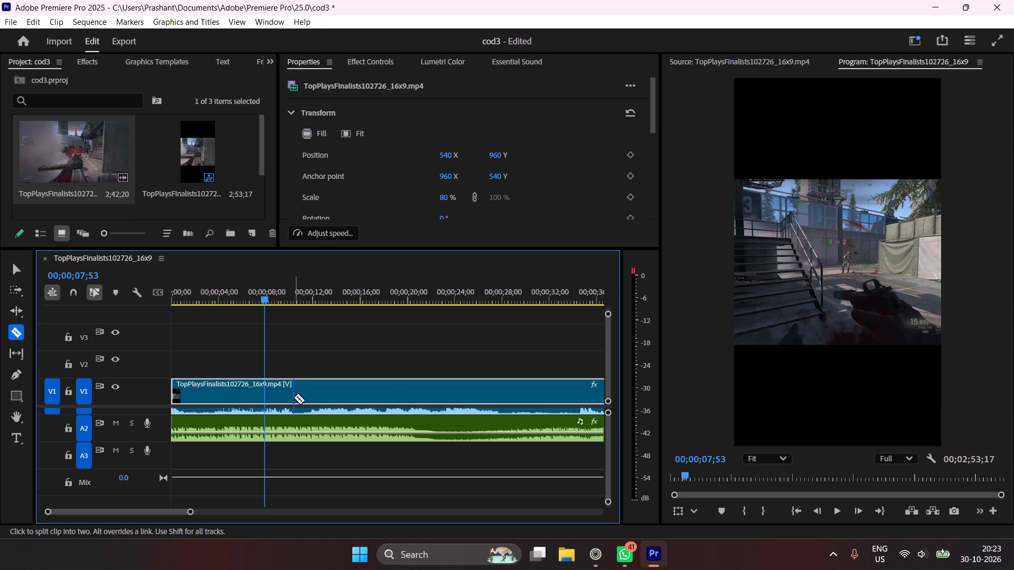
pyautogui.click(294, 397)
pyautogui.click(308, 397)
pyautogui.rightClick(302, 387)
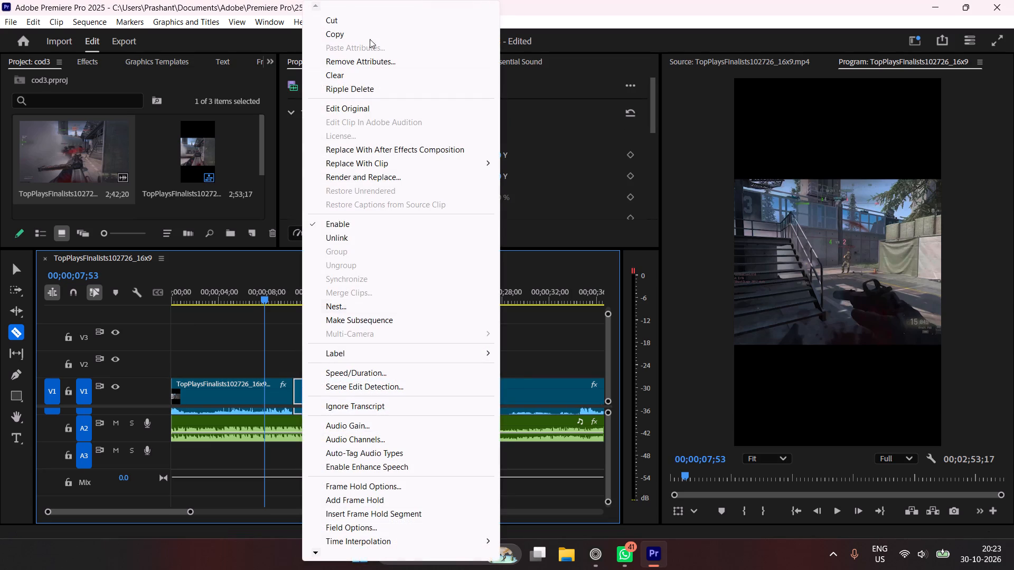
pyautogui.click(343, 84)
pyautogui.press('v')
# Check the join, trim the first V1 gameplay clip's end back to about 00;00;09;46, and ripple delete the gap.
pyautogui.moveTo(301, 282); pyautogui.dragTo(292, 295)
pyautogui.press('space')
pyautogui.press('space')
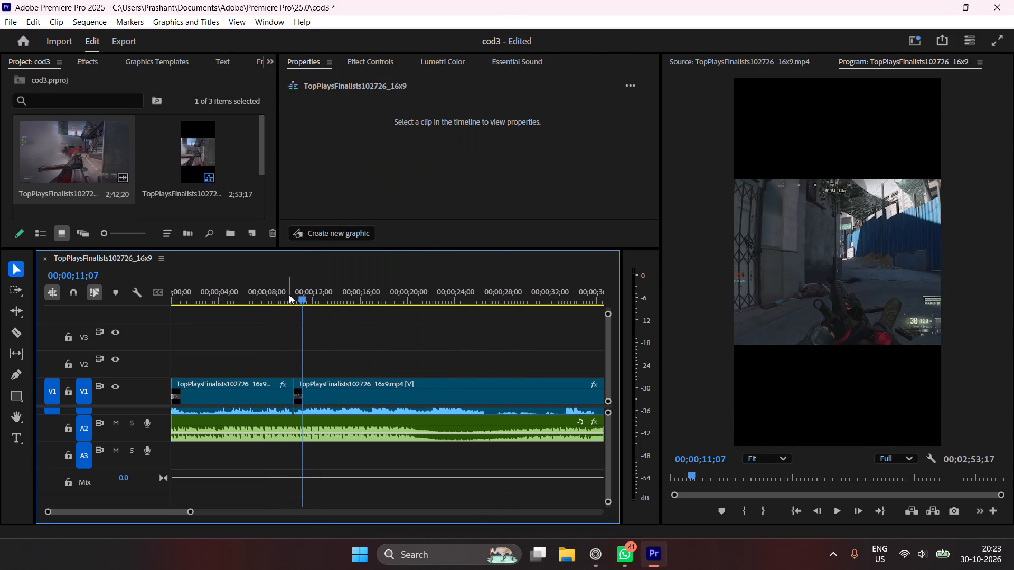
pyautogui.moveTo(289, 294); pyautogui.dragTo(285, 316)
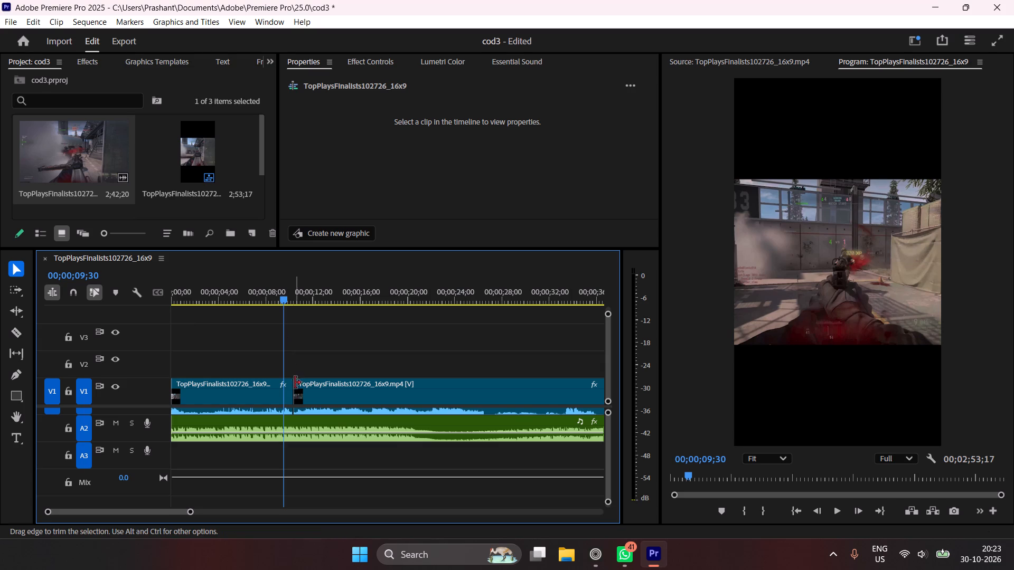
pyautogui.moveTo(291, 388); pyautogui.dragTo(284, 395)
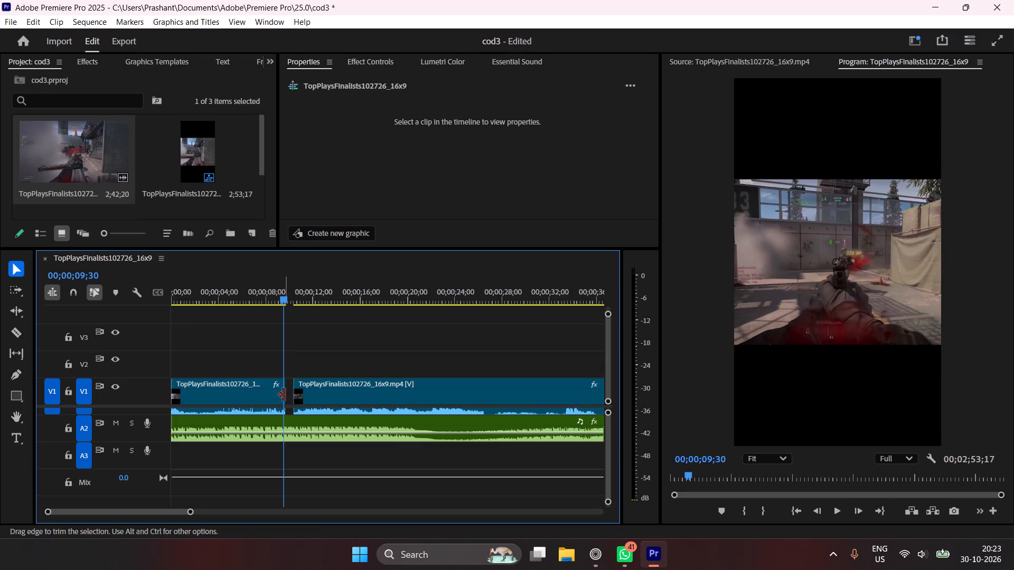
pyautogui.rightClick(289, 391)
pyautogui.click(297, 400)
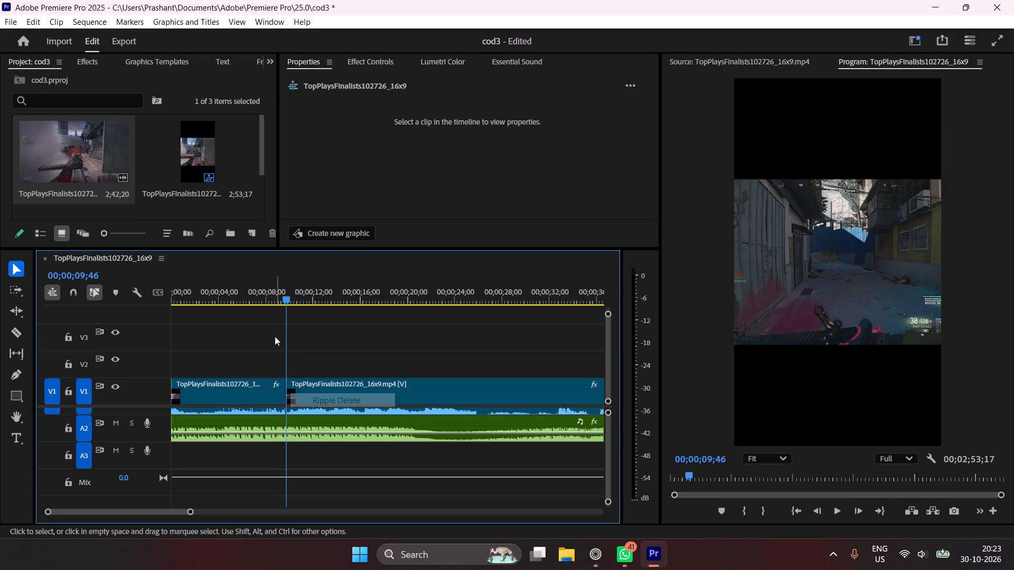
# Play across the join to 00;00;20;42 and split the second V1 gameplay clip at about 00;00;20;33.
pyautogui.moveTo(278, 297); pyautogui.dragTo(273, 309)
pyautogui.press('space')
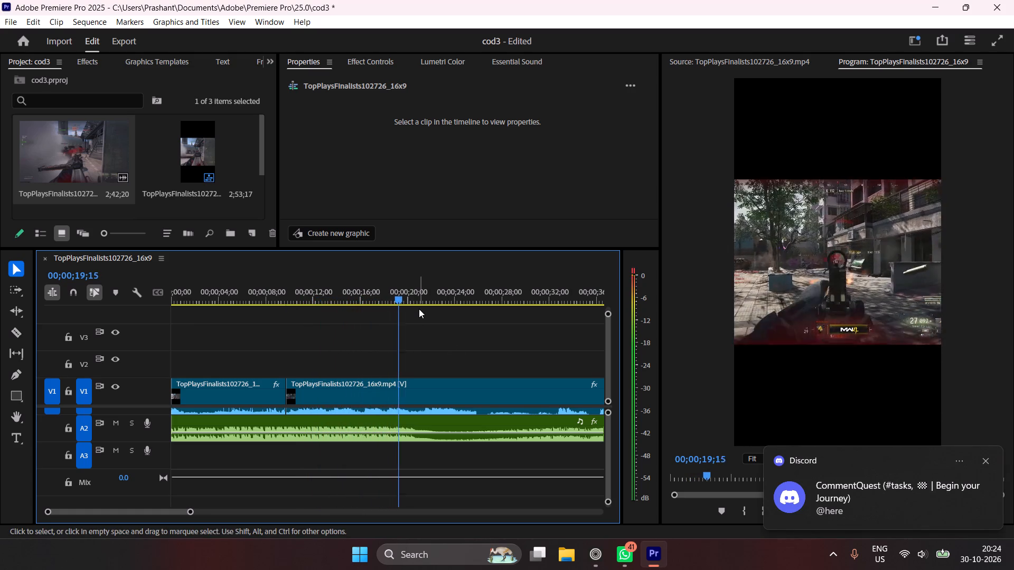
pyautogui.press('space')
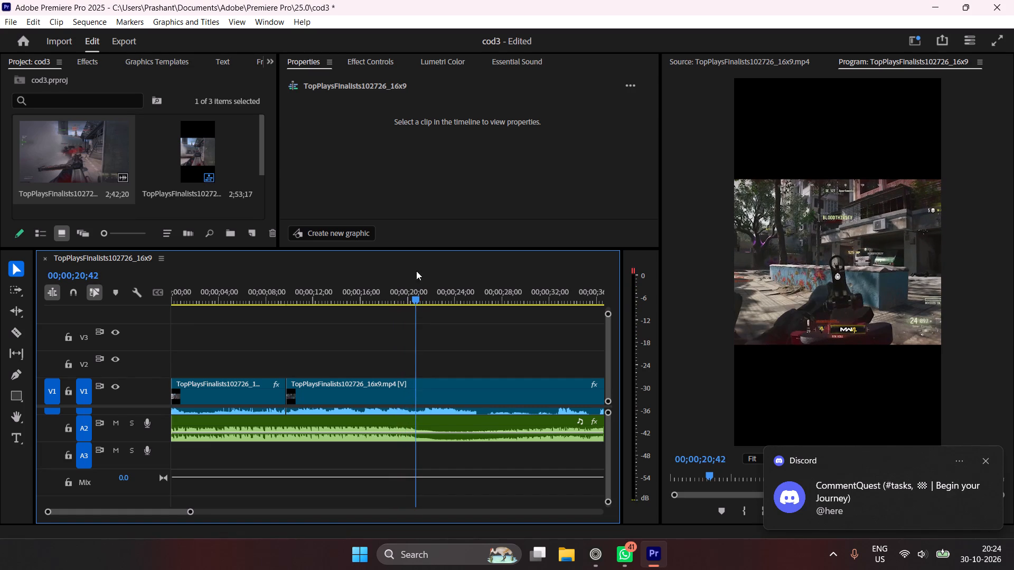
pyautogui.press('c')
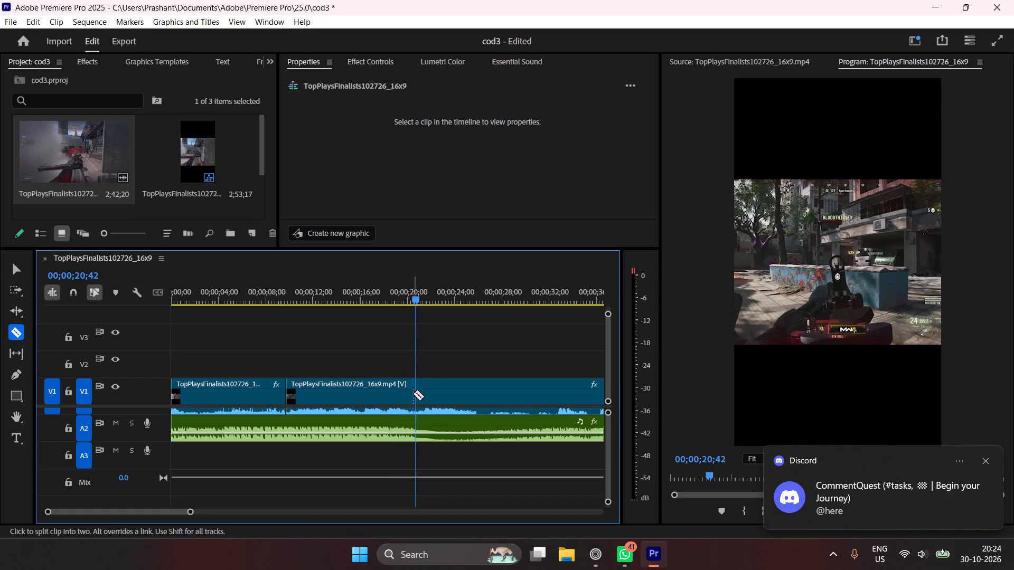
pyautogui.click(414, 394)
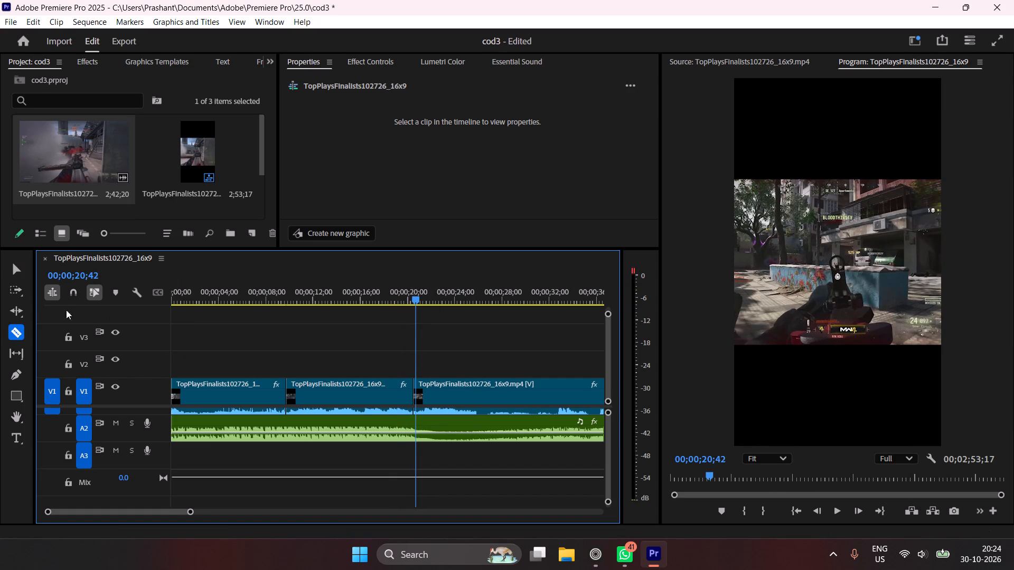
# Turn on snapping, split the A2 music in line with the gameplay cut, and delete the gameplay and music after it.
pyautogui.click(81, 297)
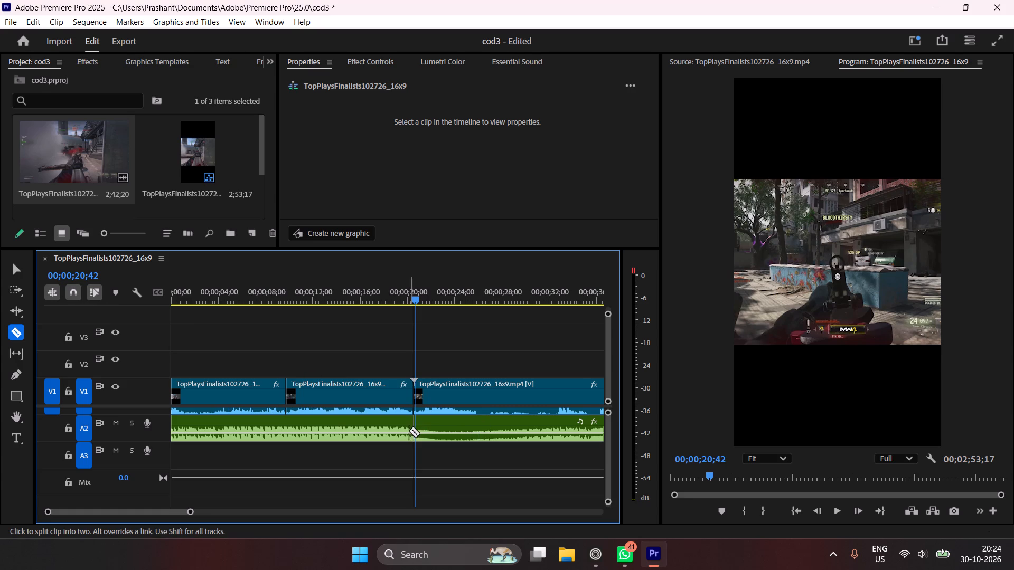
pyautogui.moveTo(445, 296); pyautogui.dragTo(470, 305)
pyautogui.click(412, 423)
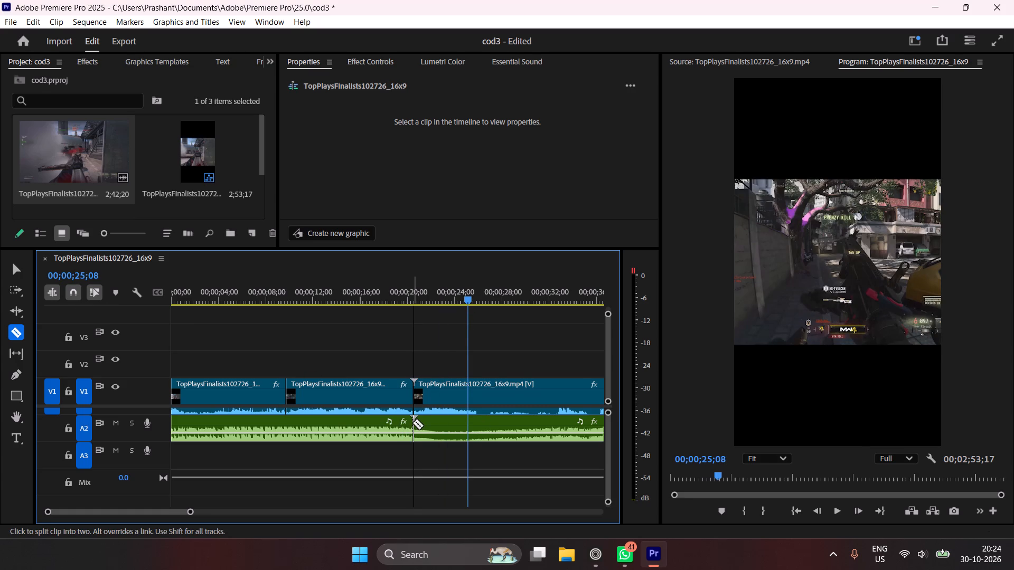
pyautogui.press('v')
pyautogui.moveTo(450, 337); pyautogui.dragTo(443, 437)
pyautogui.press('Delete')
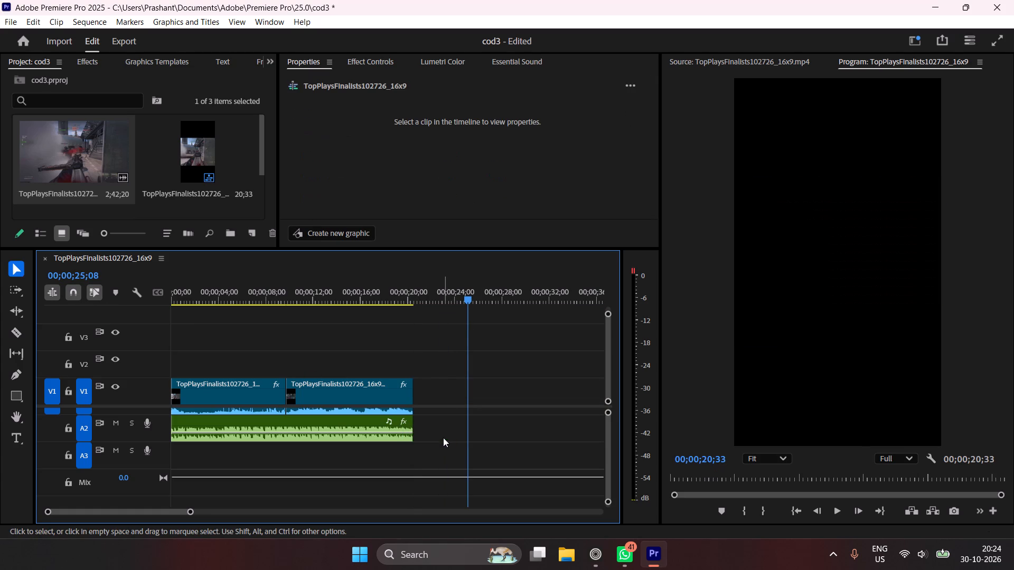
# Duplicate both V1 gameplay clips onto V2 directly above the originals, and check the copies and the A1 audio.
pyautogui.moveTo(392, 301); pyautogui.dragTo(208, 352)
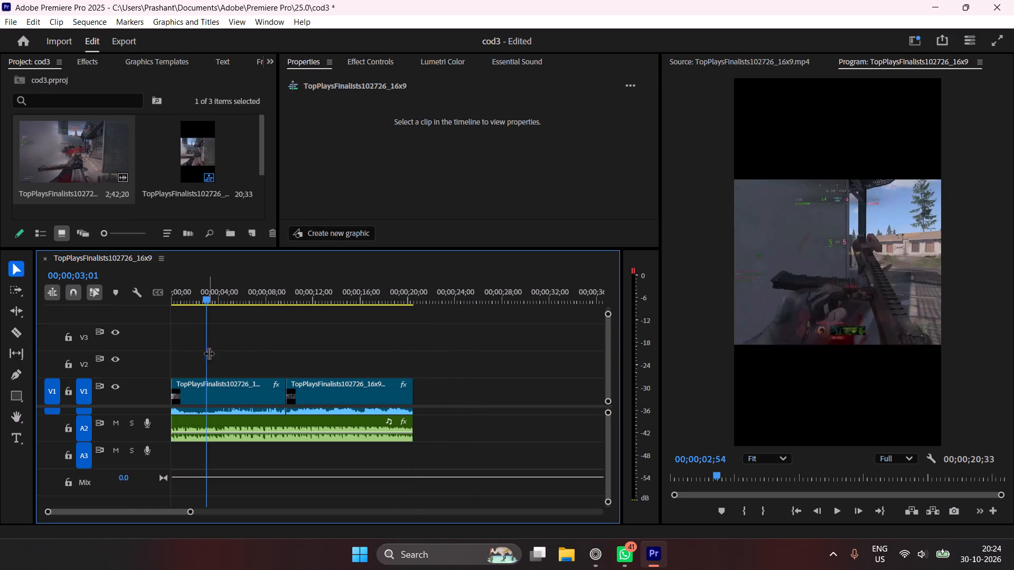
pyautogui.moveTo(243, 350); pyautogui.dragTo(333, 396)
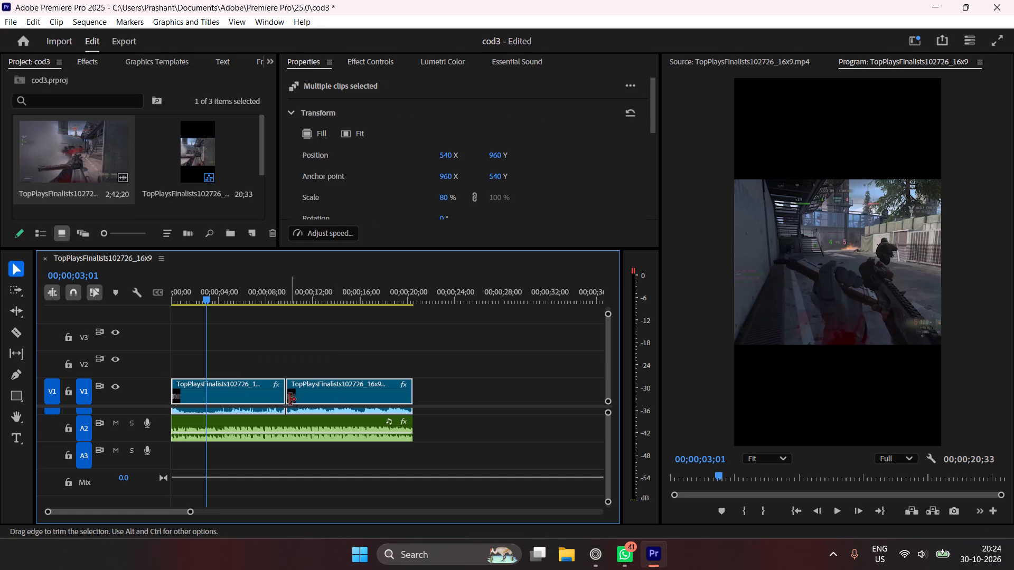
pyautogui.keyDown('alt'); pyautogui.moveTo(266, 395); pyautogui.dragTo(270, 354); pyautogui.keyUp('alt')
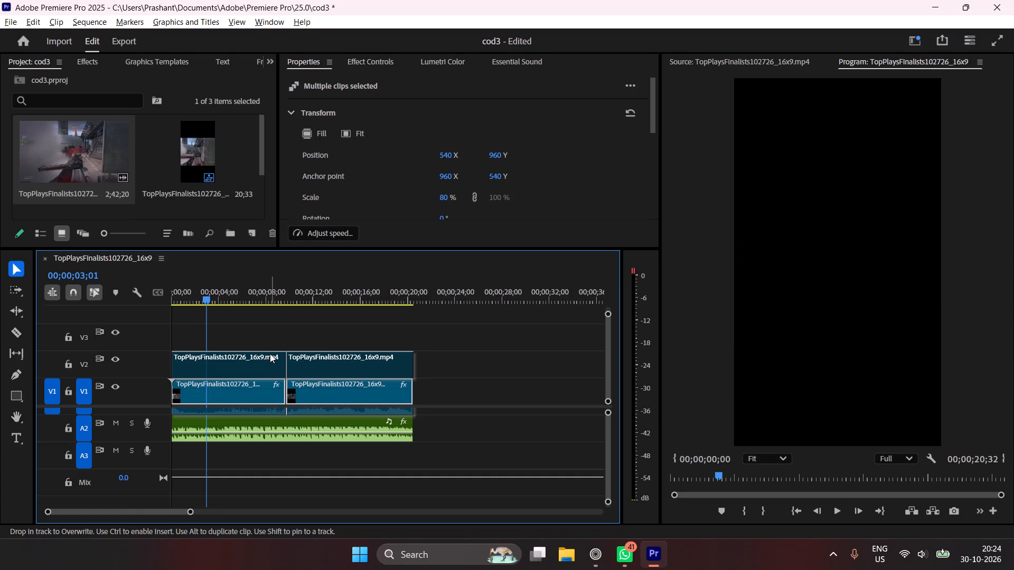
pyautogui.click(246, 363)
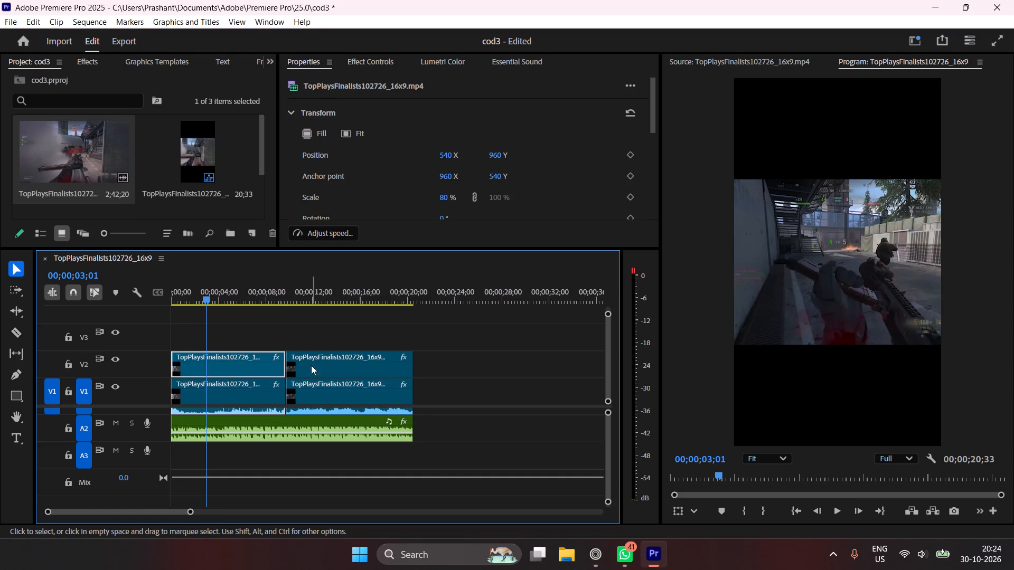
pyautogui.click(327, 368)
pyautogui.moveTo(608, 427); pyautogui.dragTo(609, 420)
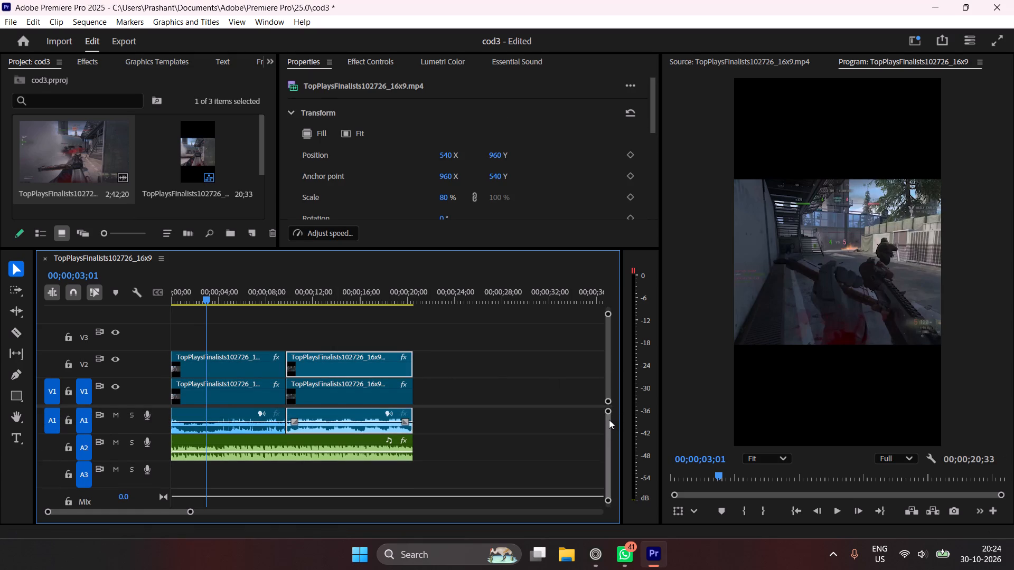
# Scale both V1 gameplay clips together to 180% so they fill the vertical frame behind the V2 copies.
pyautogui.moveTo(609, 420); pyautogui.dragTo(611, 373)
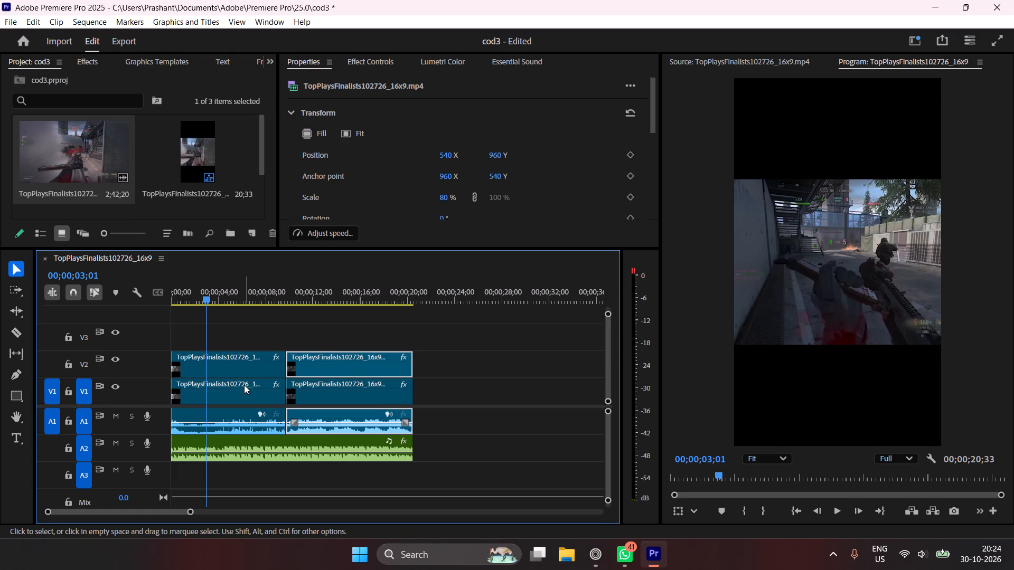
pyautogui.click(242, 387)
pyautogui.keyDown('shift'); pyautogui.click(321, 389); pyautogui.keyUp('shift')
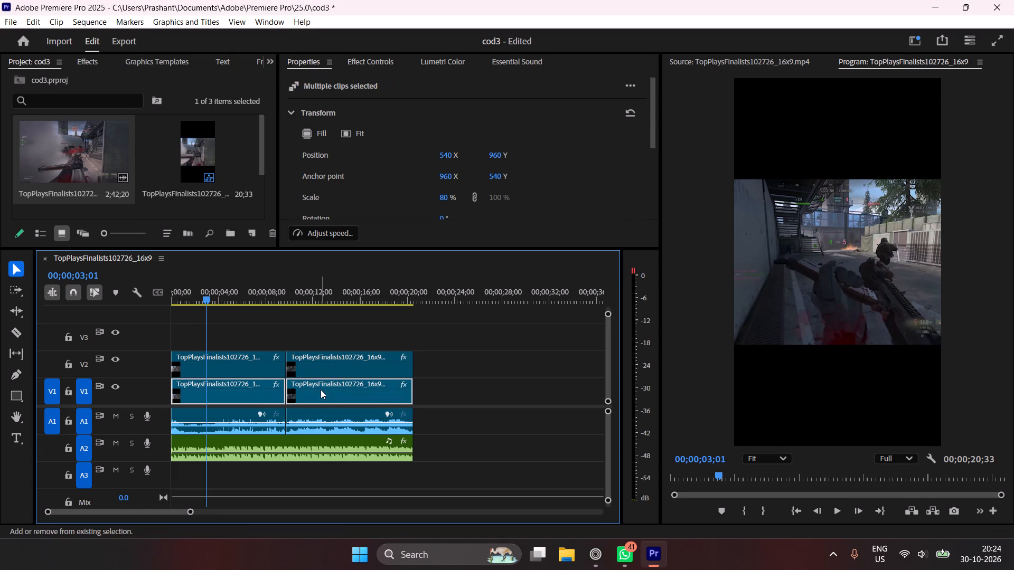
pyautogui.moveTo(446, 200); pyautogui.dragTo(497, 191)
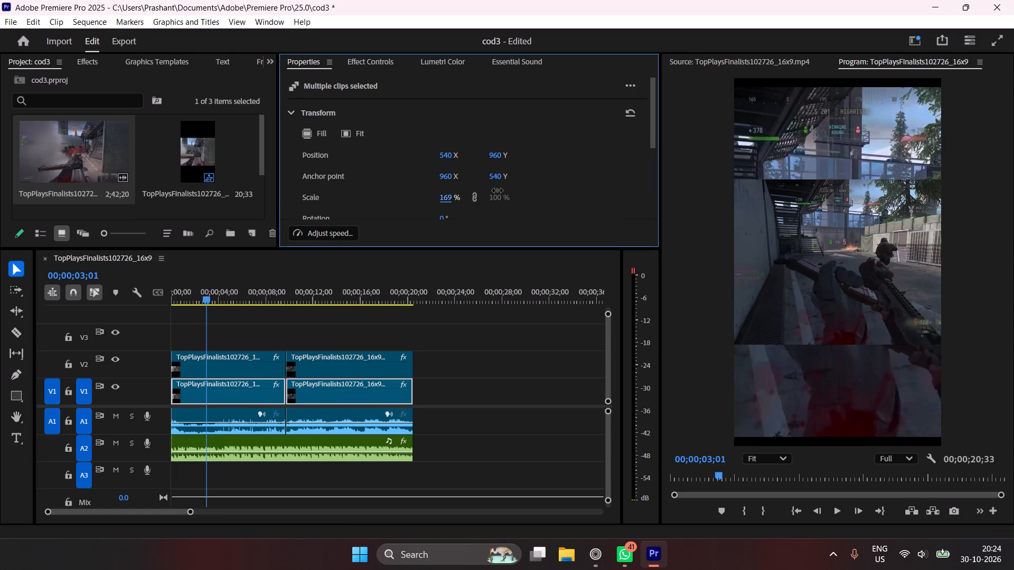
pyautogui.moveTo(497, 191); pyautogui.dragTo(500, 186)
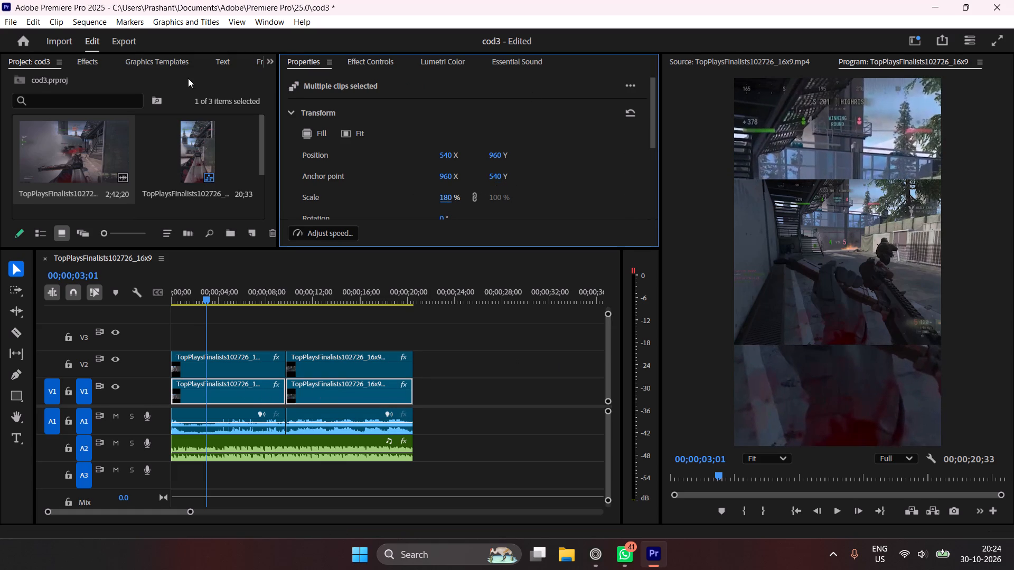
# Find the Gaussian Blur effect and apply it to both selected V1 gameplay clips.
pyautogui.click(94, 59)
pyautogui.click(108, 82)
pyautogui.click(108, 82)
pyautogui.write('ga')
pyautogui.write('ga')
pyautogui.write('uss')
pyautogui.moveTo(266, 115); pyautogui.dragTo(250, 207)
pyautogui.moveTo(79, 178); pyautogui.dragTo(240, 387)
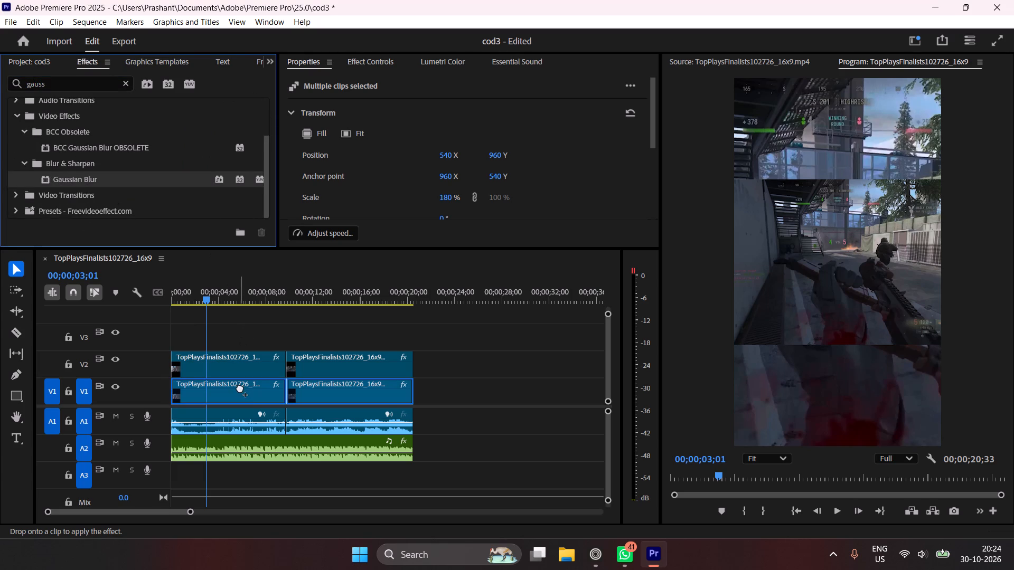
pyautogui.moveTo(240, 387); pyautogui.dragTo(240, 388)
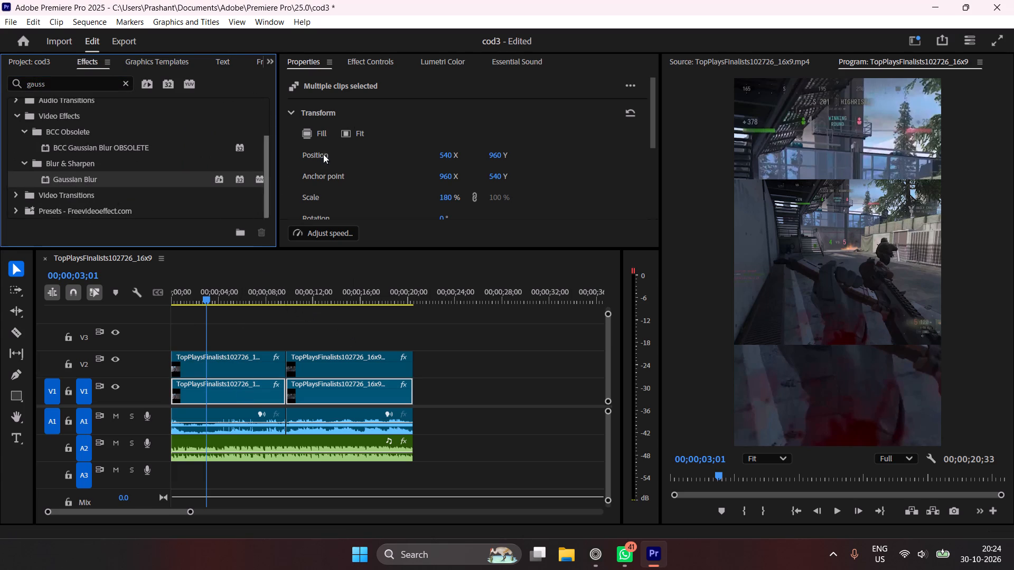
# Set the Gaussian Blur blurriness of the first V1 gameplay clip to 30, keeping Repeat Edge Pixels on.
pyautogui.click(362, 59)
pyautogui.click(463, 436)
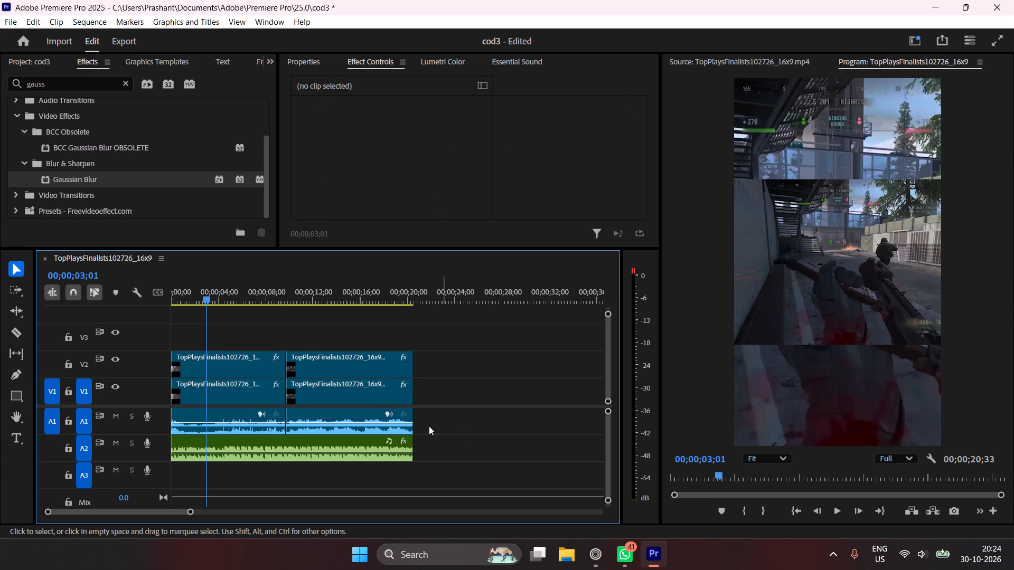
pyautogui.click(228, 387)
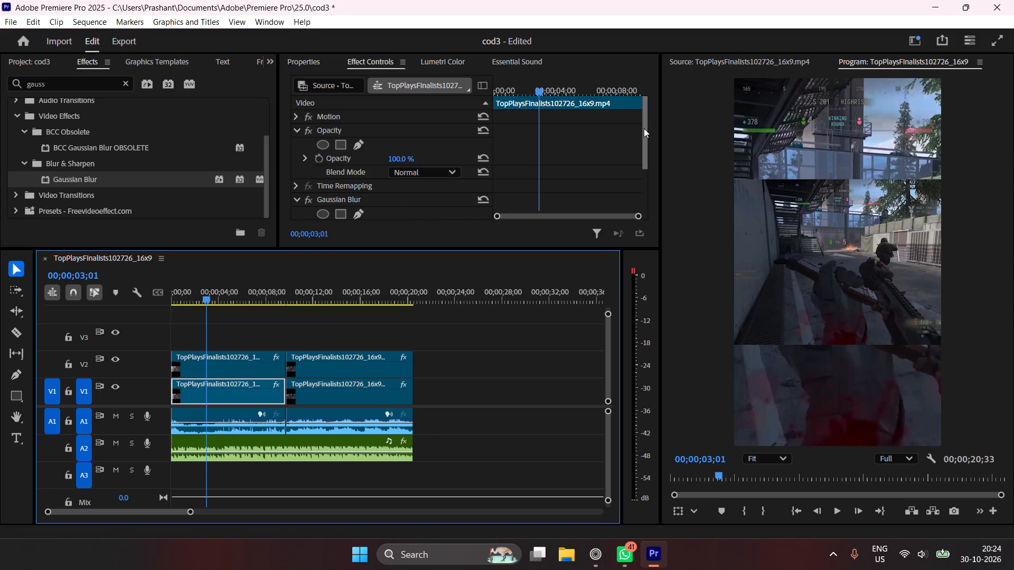
pyautogui.moveTo(644, 131); pyautogui.dragTo(645, 187)
pyautogui.moveTo(393, 158); pyautogui.dragTo(403, 156)
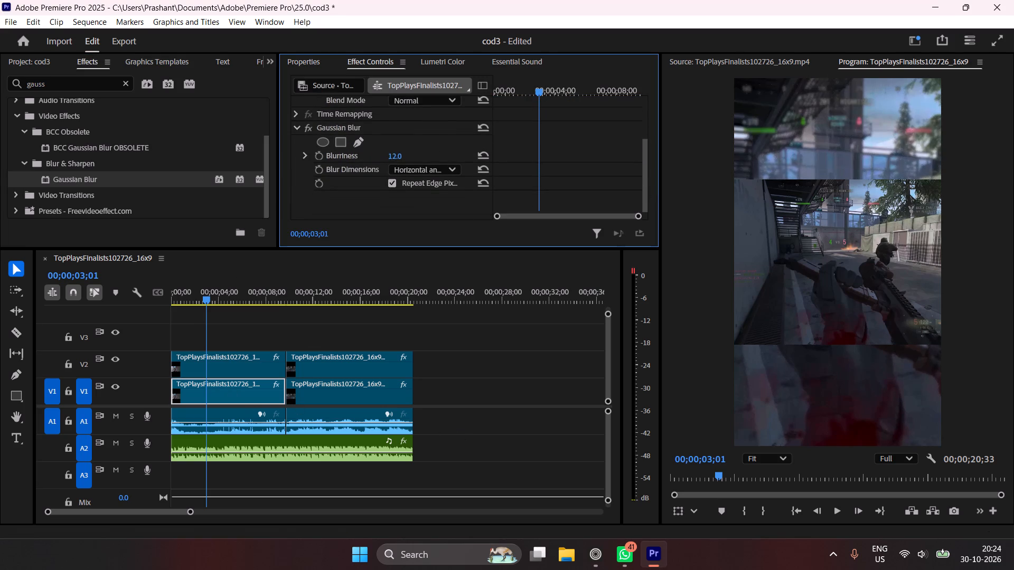
pyautogui.moveTo(403, 156); pyautogui.dragTo(411, 153)
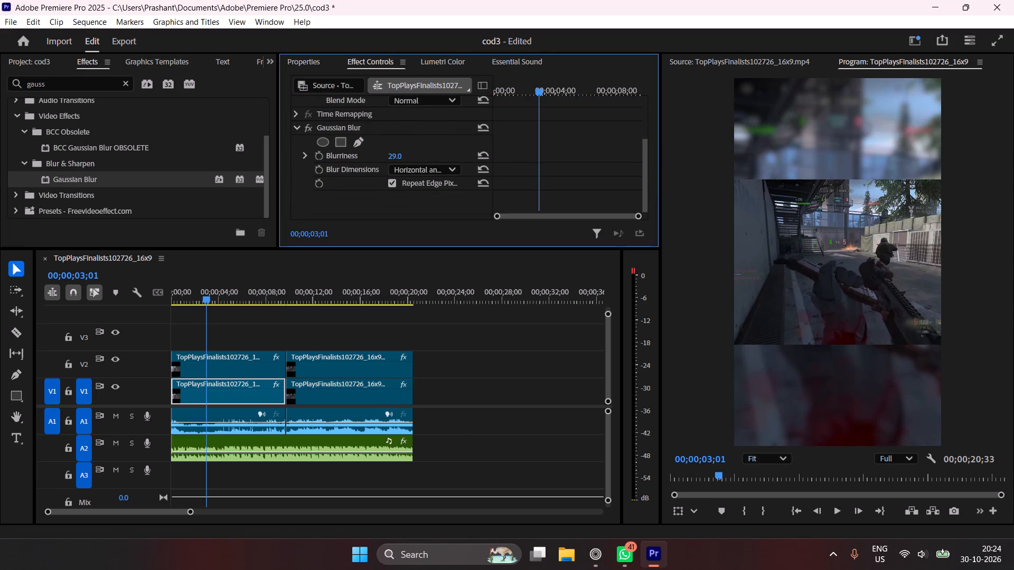
pyautogui.moveTo(411, 153); pyautogui.dragTo(411, 153)
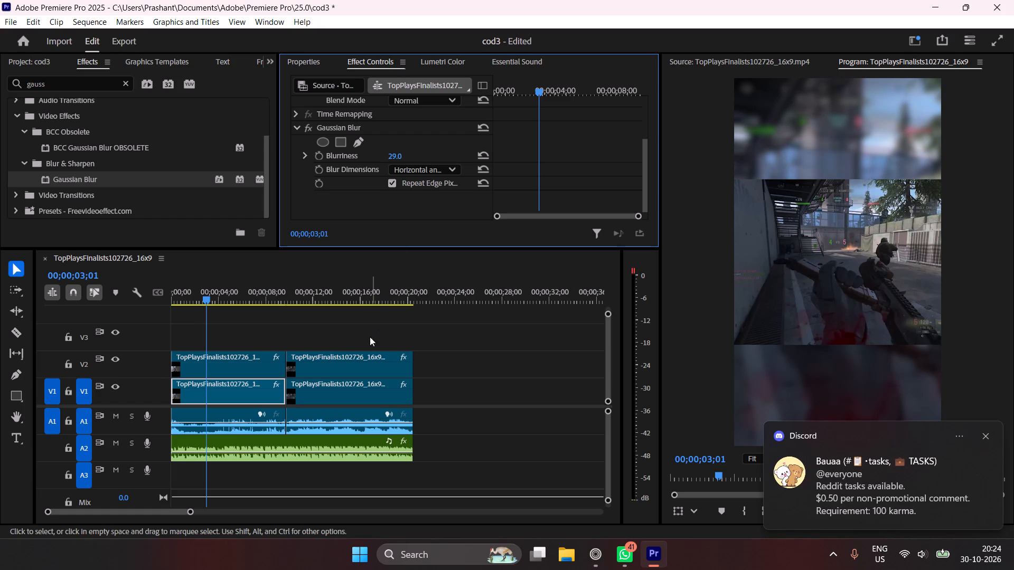
pyautogui.click(394, 154)
pyautogui.write('30')
pyautogui.press('Return')
# Set the Gaussian Blur blurriness of the second V1 gameplay clip to 30.
pyautogui.click(342, 387)
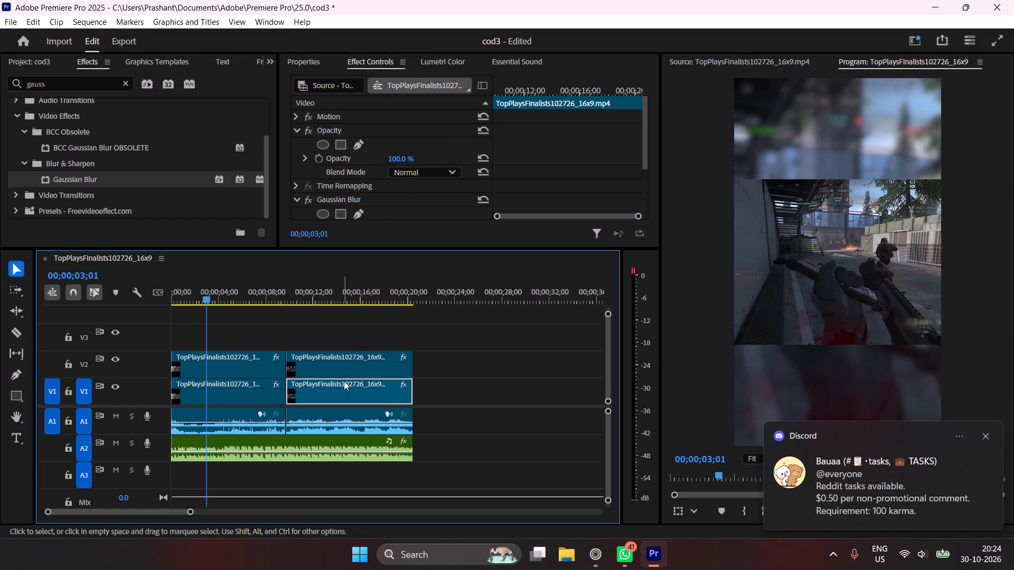
pyautogui.scroll(-3, 430, 203)
pyautogui.click(389, 185)
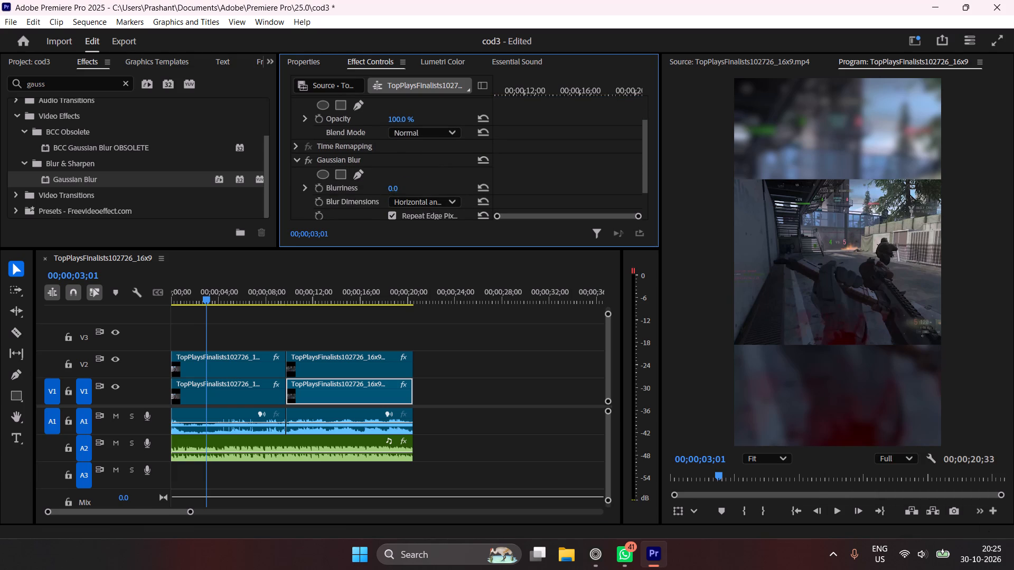
pyautogui.write('30')
pyautogui.press('Return')
# Play part of the second gameplay section to check its blurred background, and save the project.
pyautogui.moveTo(322, 294); pyautogui.dragTo(327, 302)
pyautogui.press('space')
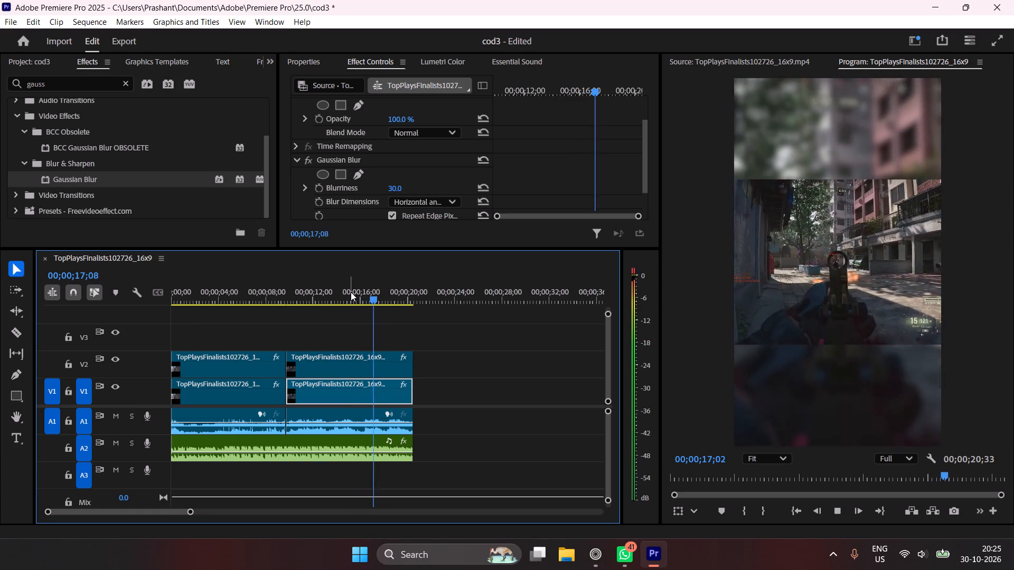
pyautogui.press('space')
pyautogui.hotkey('ctrl', 's')
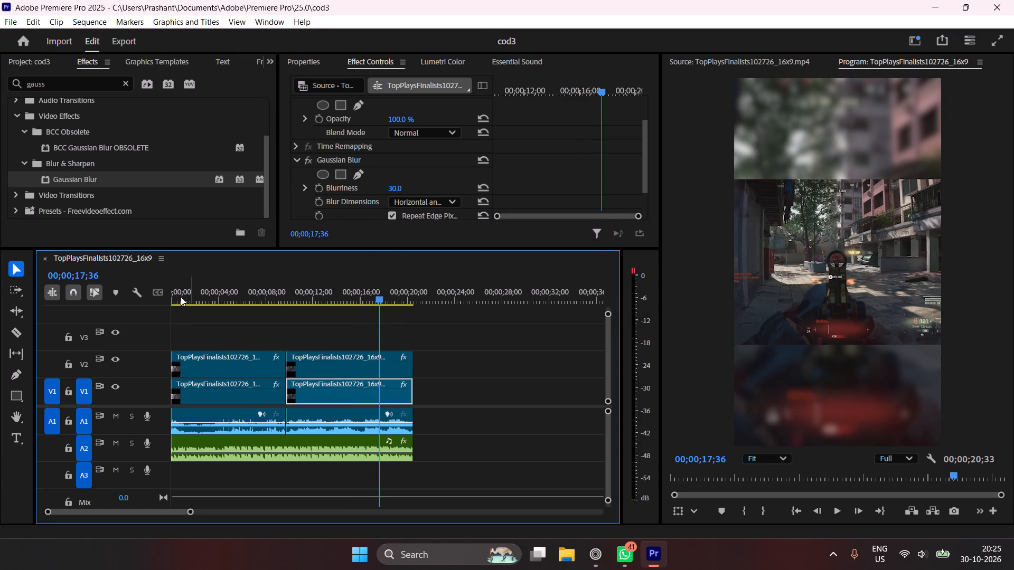
pyautogui.moveTo(266, 293); pyautogui.dragTo(237, 312)
pyautogui.press('space')
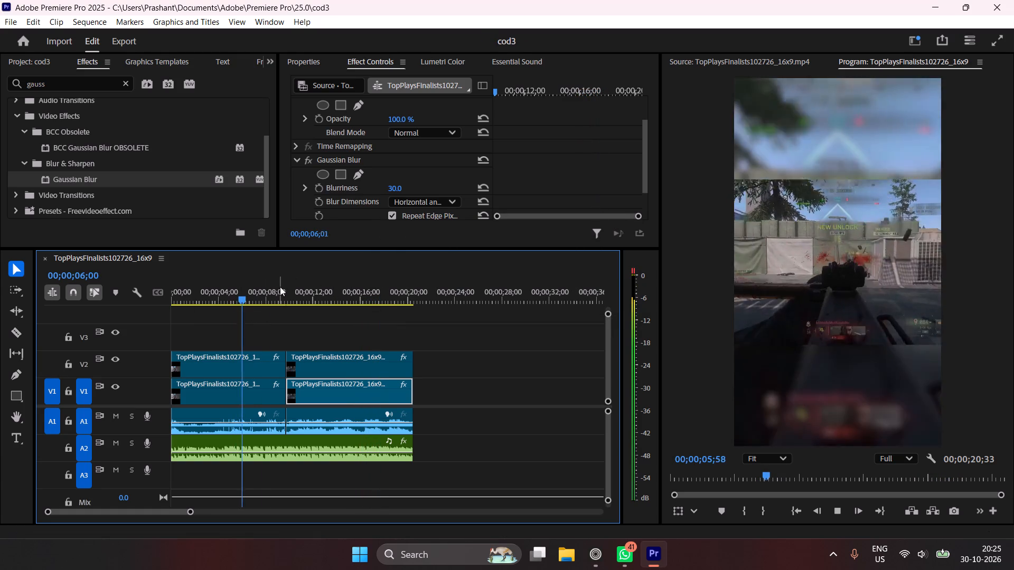
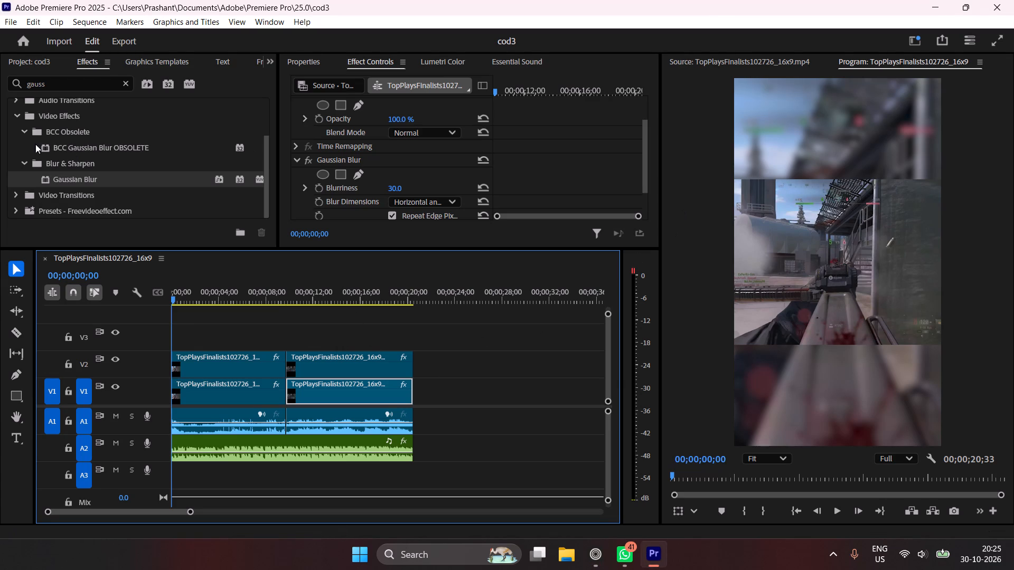
pyautogui.click(13, 433)
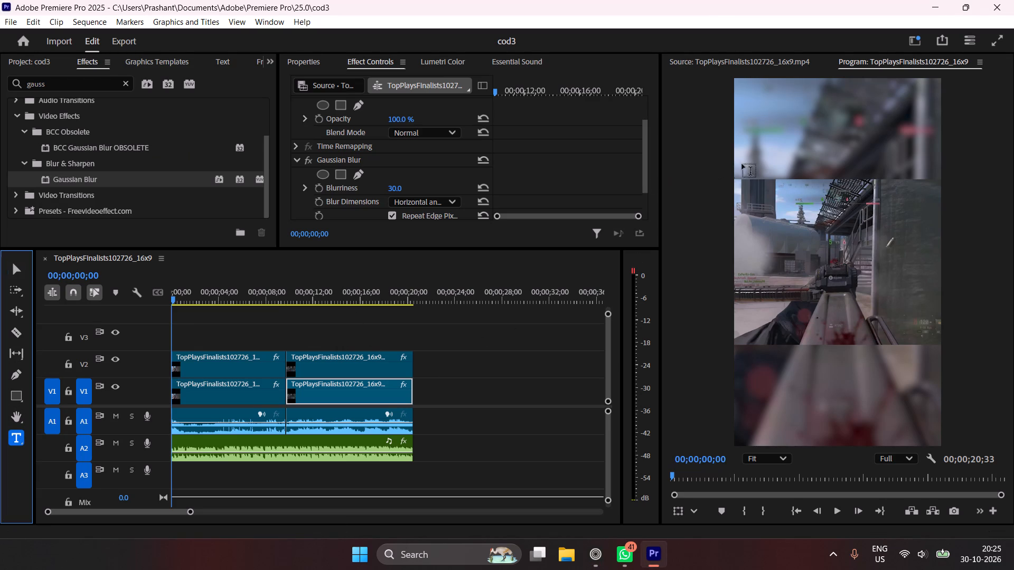
pyautogui.click(749, 162)
pyautogui.hotkey('ctrl', 'v')
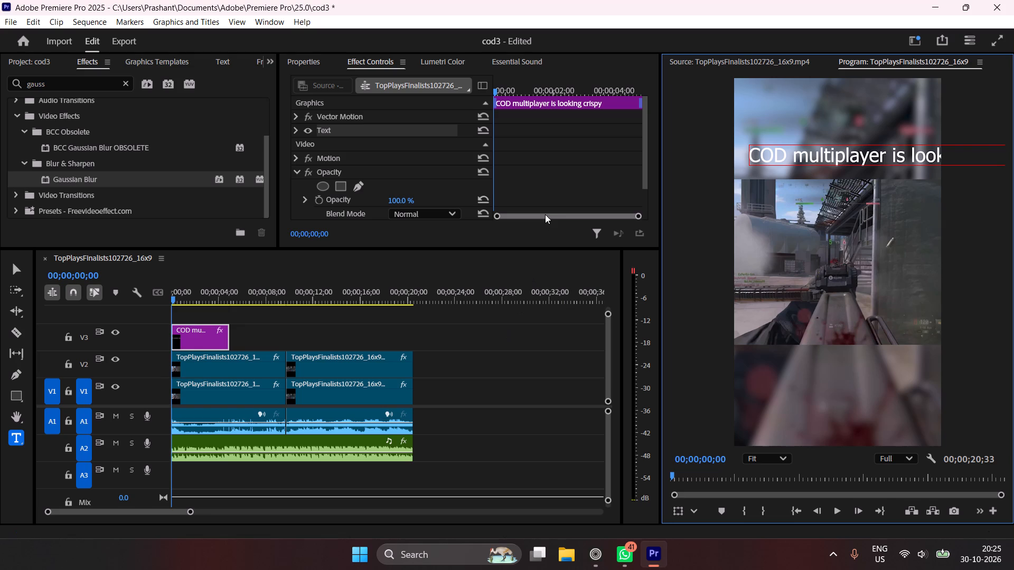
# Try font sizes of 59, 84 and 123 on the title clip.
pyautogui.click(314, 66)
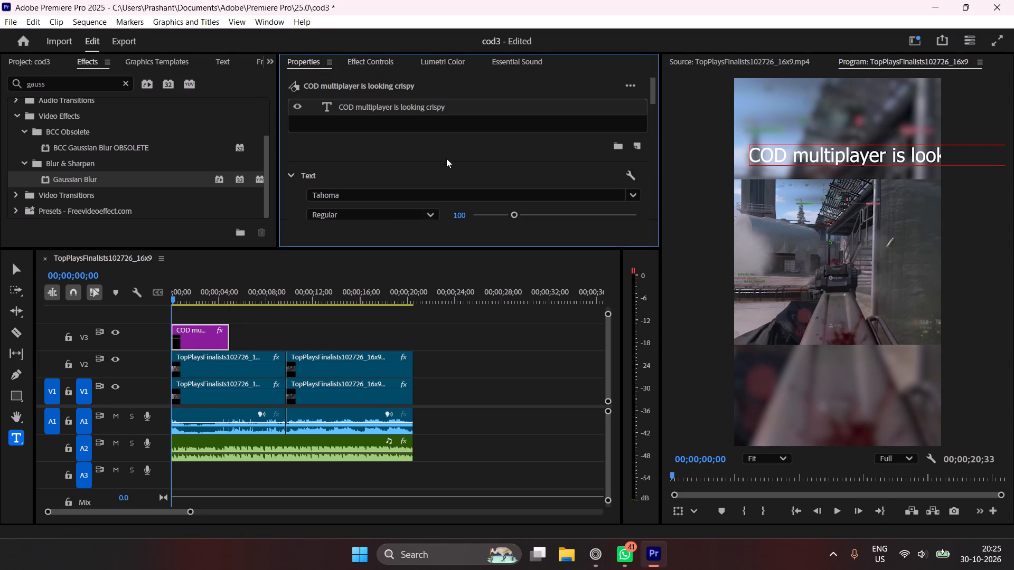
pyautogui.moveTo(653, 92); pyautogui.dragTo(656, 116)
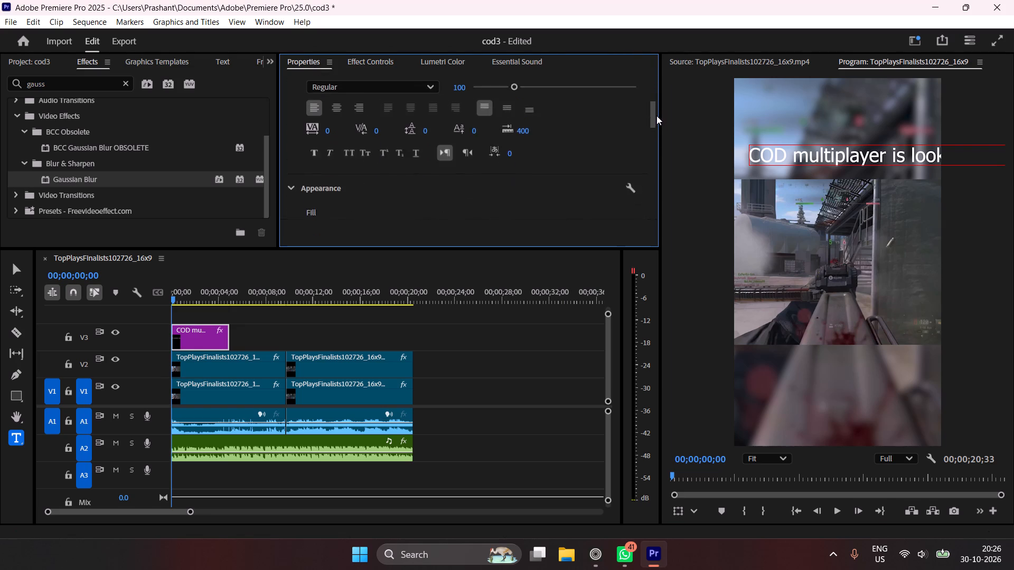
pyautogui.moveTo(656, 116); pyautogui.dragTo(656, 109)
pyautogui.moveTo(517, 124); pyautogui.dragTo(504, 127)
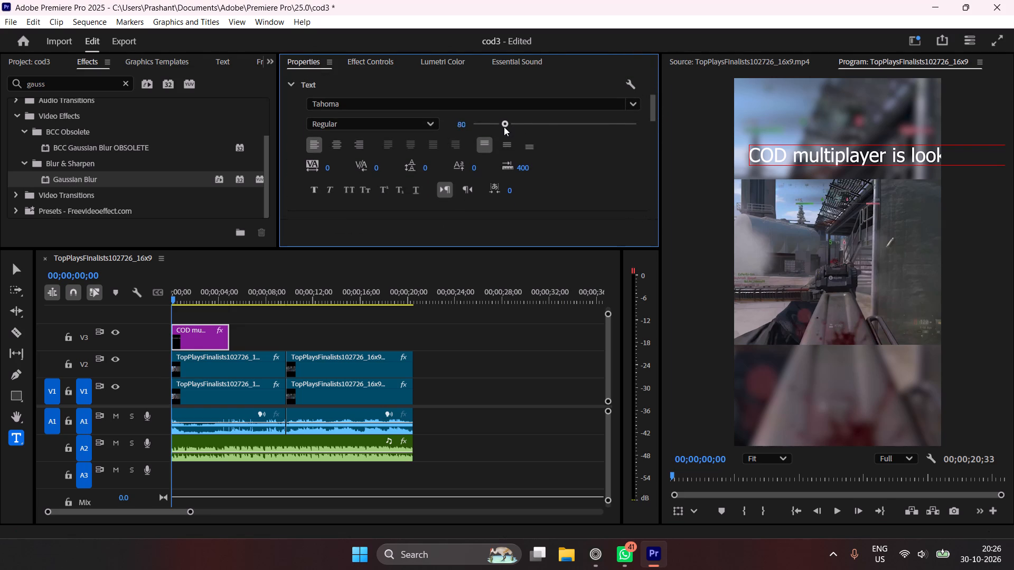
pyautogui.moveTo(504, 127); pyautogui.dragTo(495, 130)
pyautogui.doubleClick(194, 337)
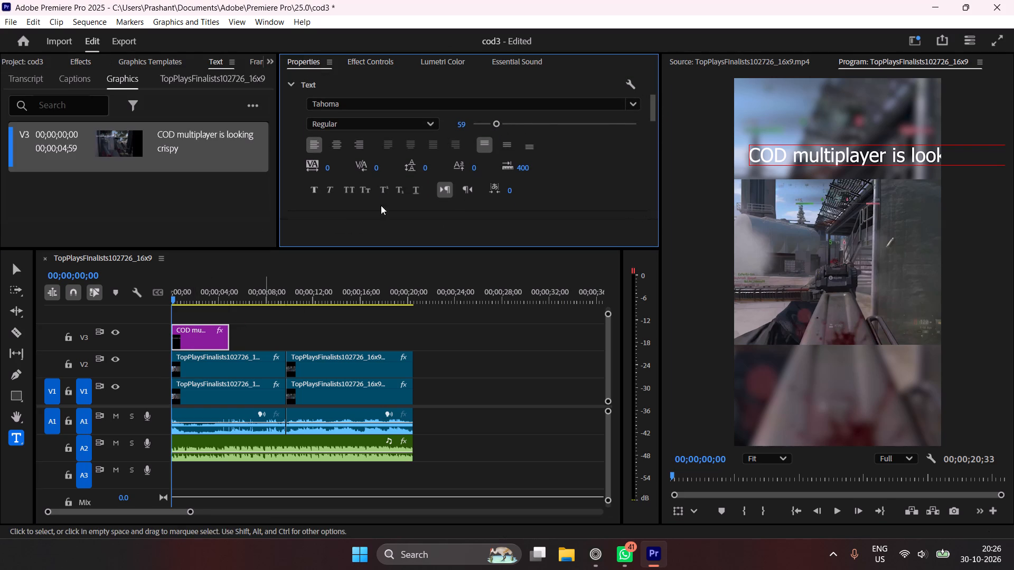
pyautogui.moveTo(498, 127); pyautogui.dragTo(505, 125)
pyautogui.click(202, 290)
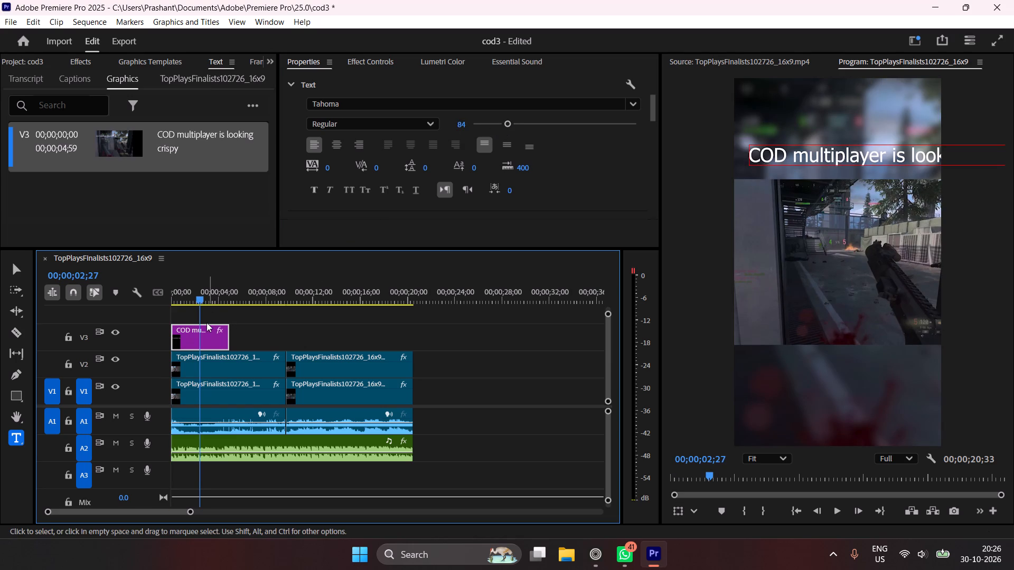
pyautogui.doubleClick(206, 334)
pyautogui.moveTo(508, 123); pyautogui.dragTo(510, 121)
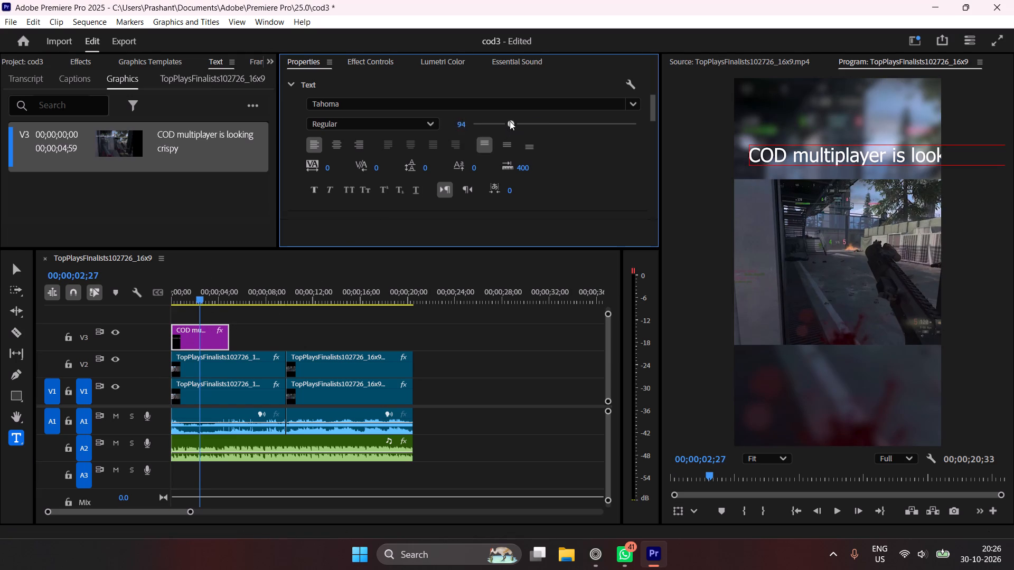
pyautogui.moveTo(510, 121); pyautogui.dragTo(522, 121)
# Set the font size of all the title's text to 68.
pyautogui.scroll(2, 572, 155)
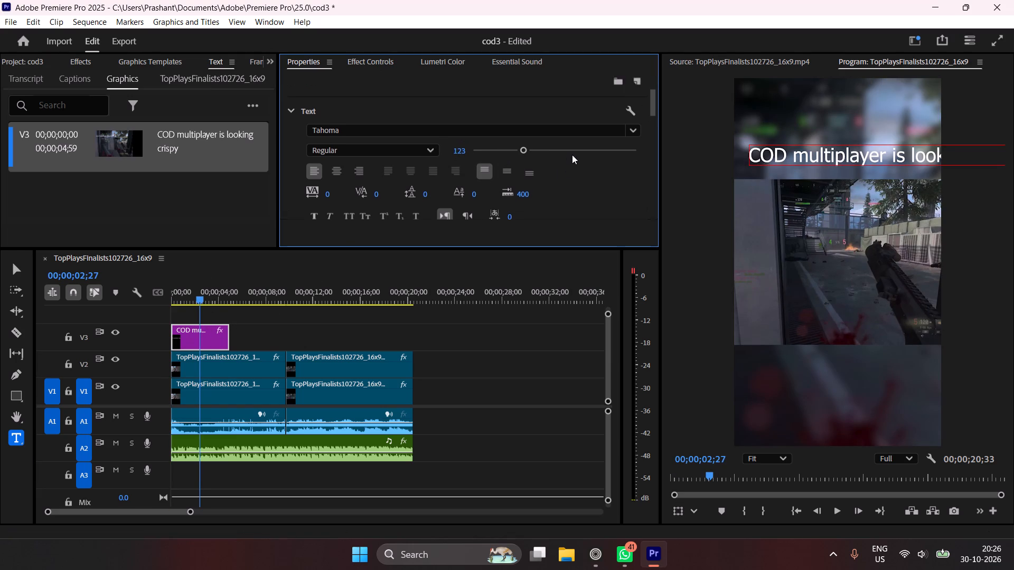
pyautogui.scroll(-1, 572, 155)
pyautogui.click(769, 150)
pyautogui.hotkey('ctrl', 'a')
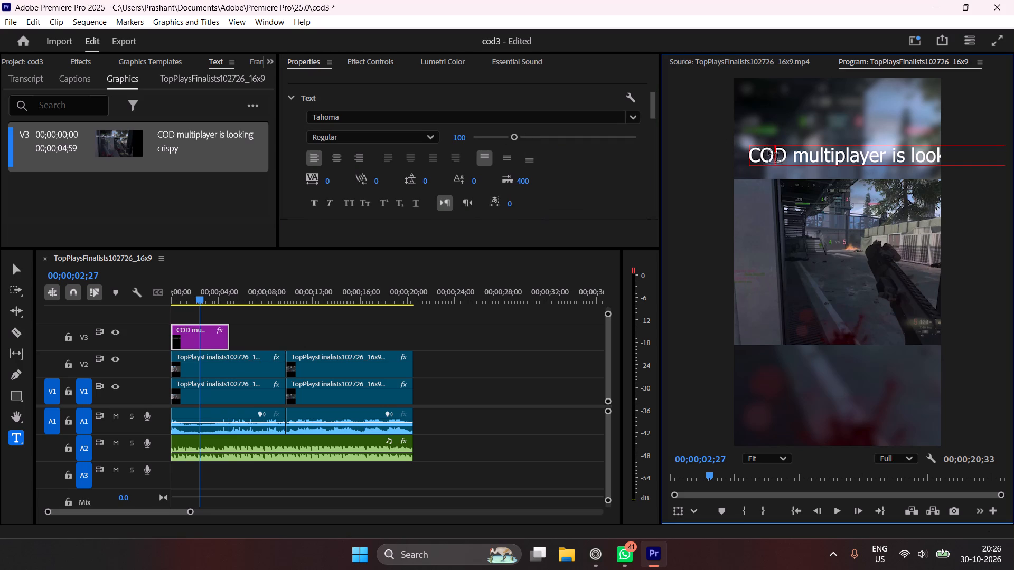
pyautogui.moveTo(516, 138); pyautogui.dragTo(499, 140)
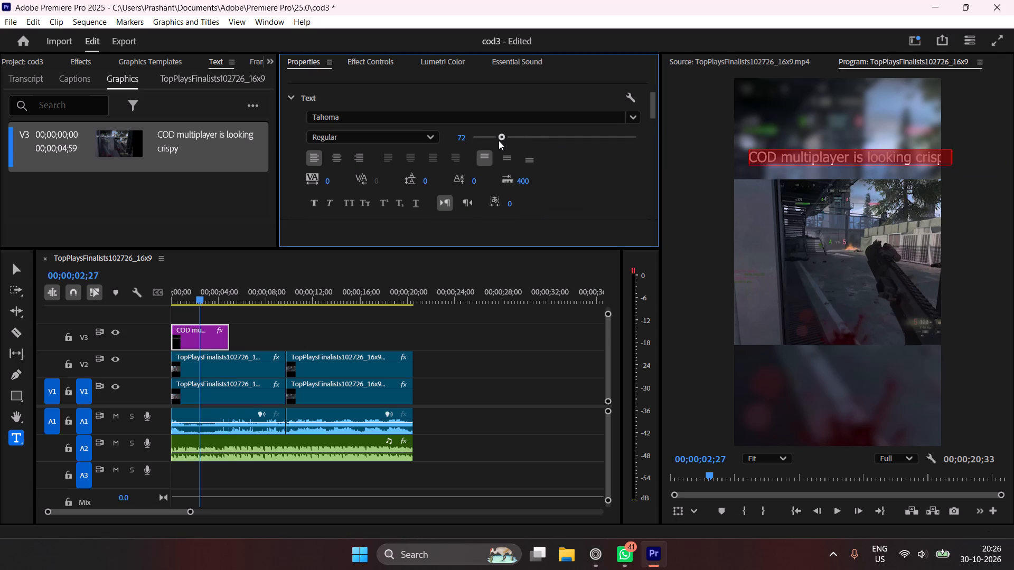
pyautogui.moveTo(499, 140); pyautogui.dragTo(501, 136)
pyautogui.moveTo(501, 136); pyautogui.dragTo(499, 138)
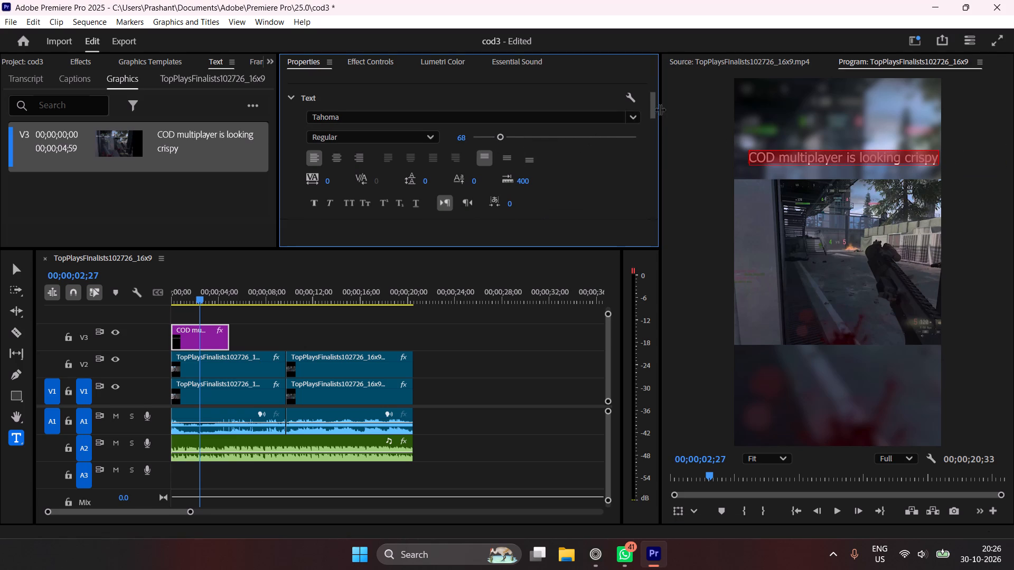
# Center-align the title text and center it horizontally in the frame.
pyautogui.click(656, 109)
pyautogui.moveTo(650, 103); pyautogui.dragTo(654, 116)
pyautogui.moveTo(657, 108); pyautogui.dragTo(659, 116)
pyautogui.click(335, 155)
pyautogui.moveTo(653, 104); pyautogui.dragTo(653, 106)
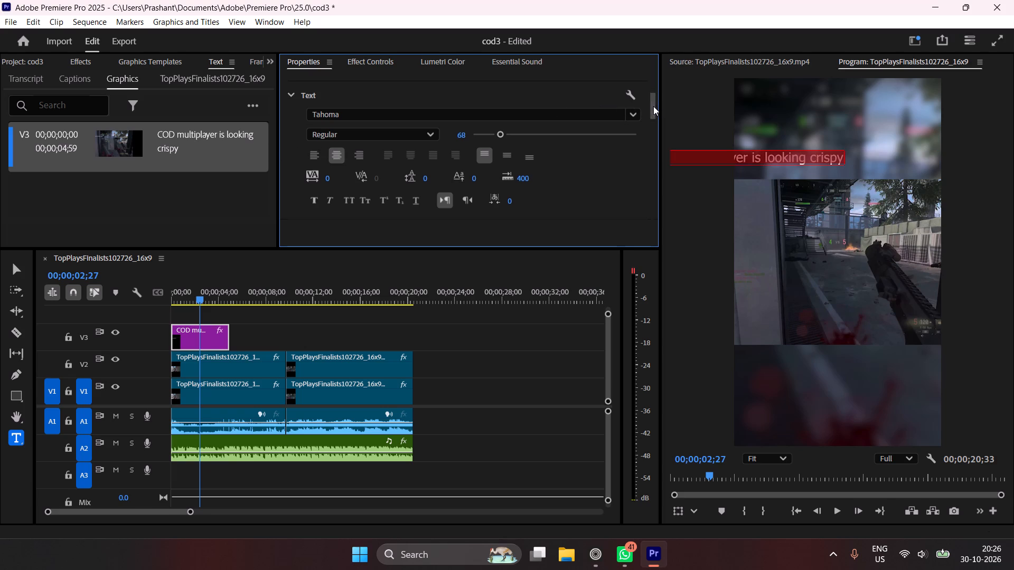
pyautogui.moveTo(653, 106); pyautogui.dragTo(651, 168)
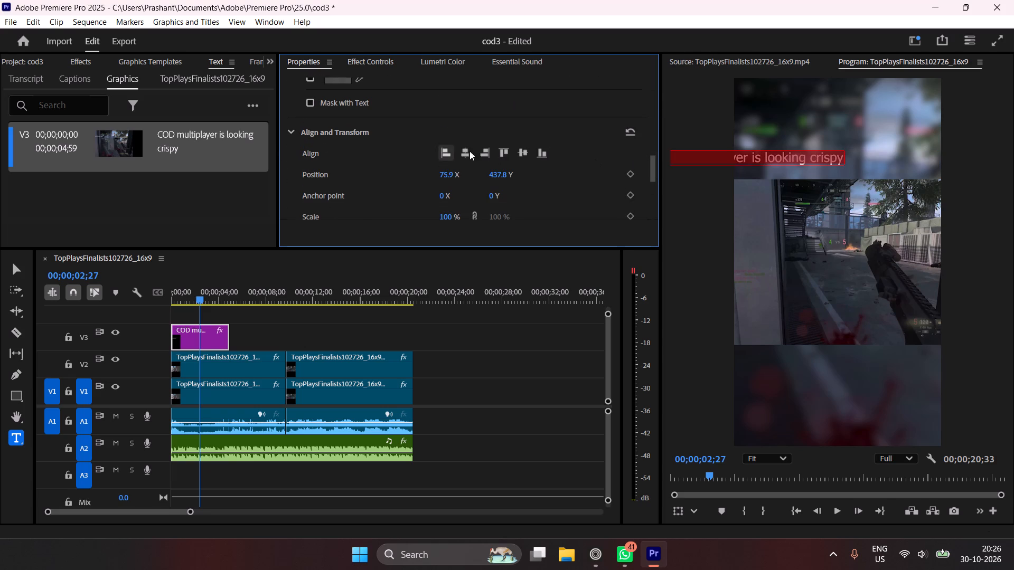
pyautogui.click(470, 149)
# Extend the V3 title clip to the end of the gameplay clips and scrub through the opening section.
pyautogui.moveTo(238, 331); pyautogui.dragTo(433, 329)
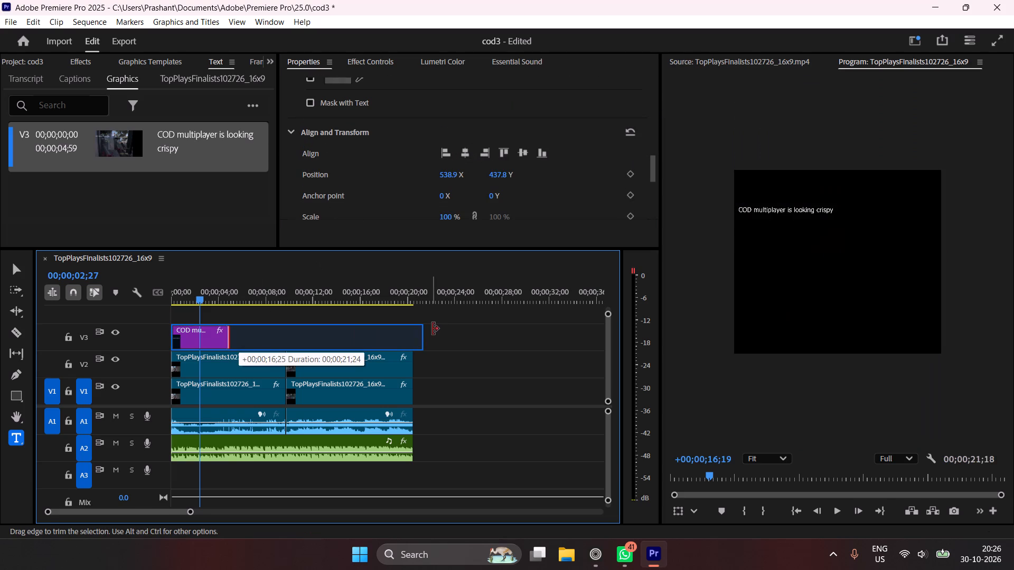
pyautogui.moveTo(433, 329); pyautogui.dragTo(421, 337)
pyautogui.moveTo(267, 292); pyautogui.dragTo(190, 303)
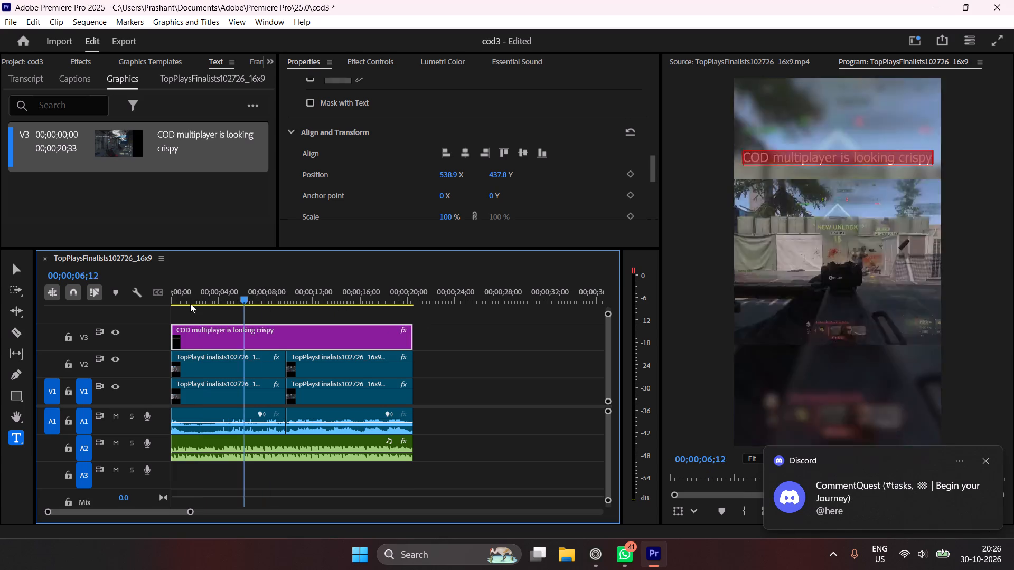
pyautogui.moveTo(190, 303); pyautogui.dragTo(218, 315)
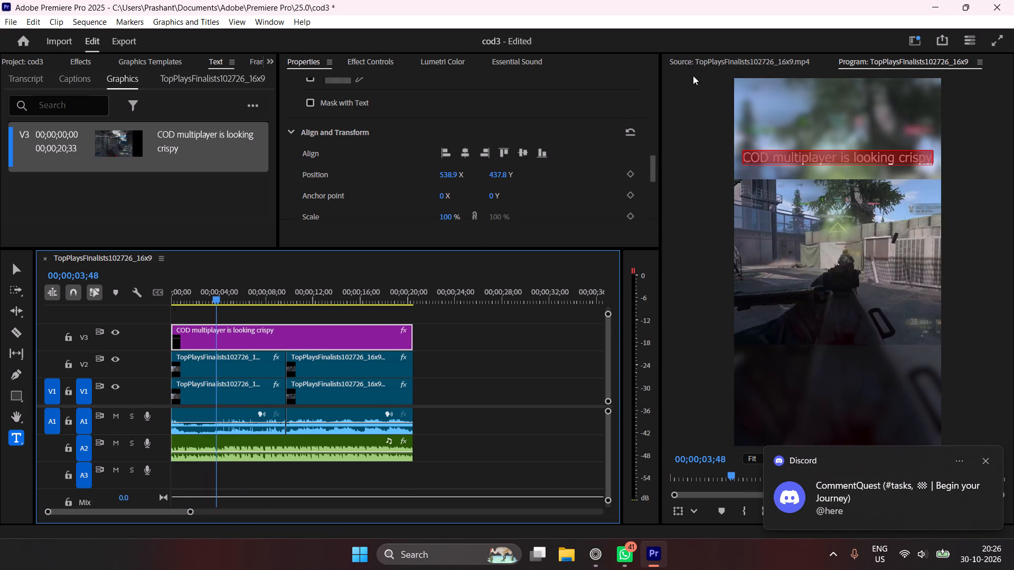
# Set the title's font to CocogooseProTrial Darkmode with a font size of 52.
pyautogui.moveTo(652, 157); pyautogui.dragTo(652, 82)
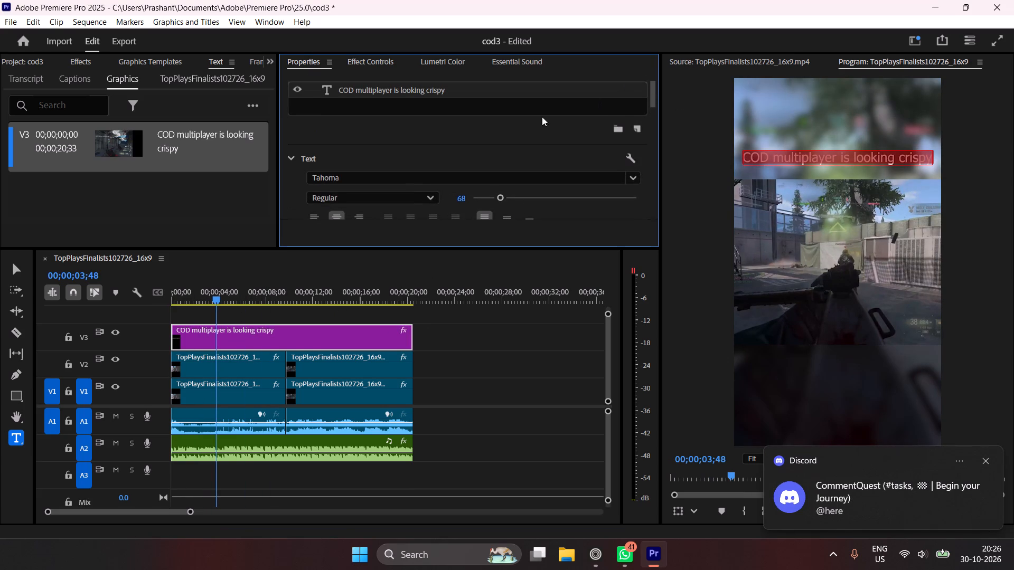
pyautogui.click(466, 175)
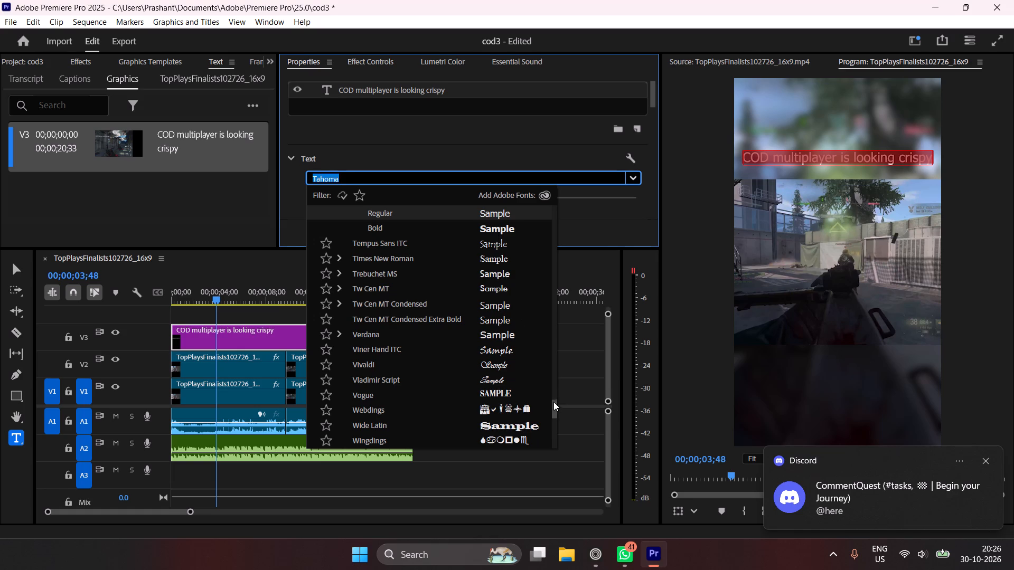
pyautogui.moveTo(554, 403); pyautogui.dragTo(549, 205)
pyautogui.click(488, 226)
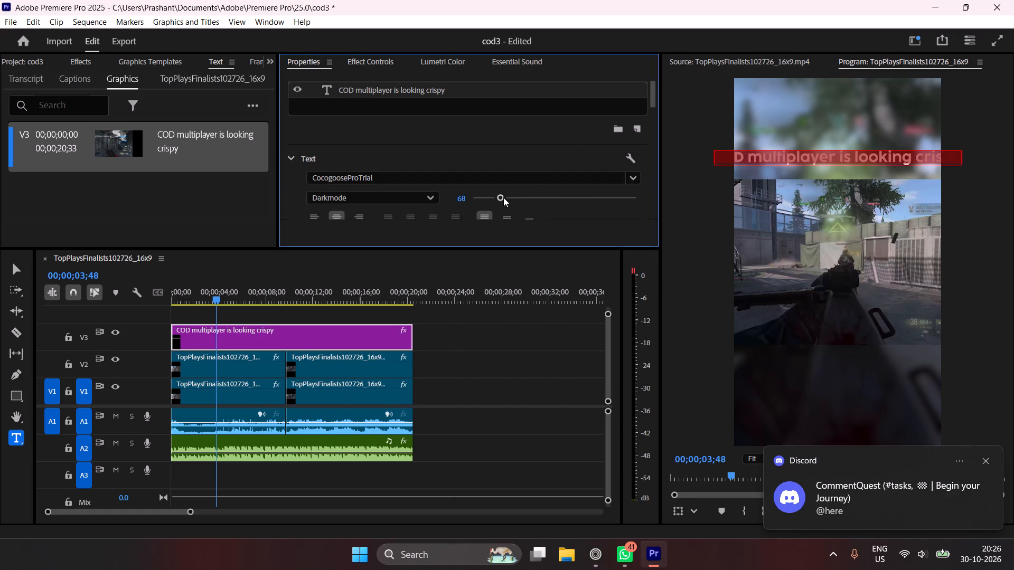
pyautogui.moveTo(503, 197); pyautogui.dragTo(493, 196)
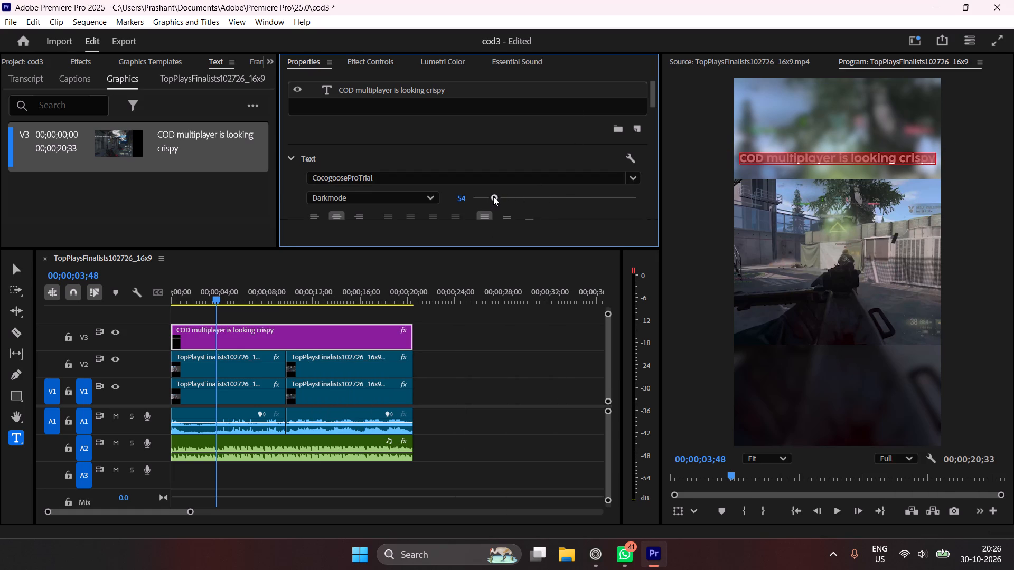
pyautogui.moveTo(493, 196); pyautogui.dragTo(493, 198)
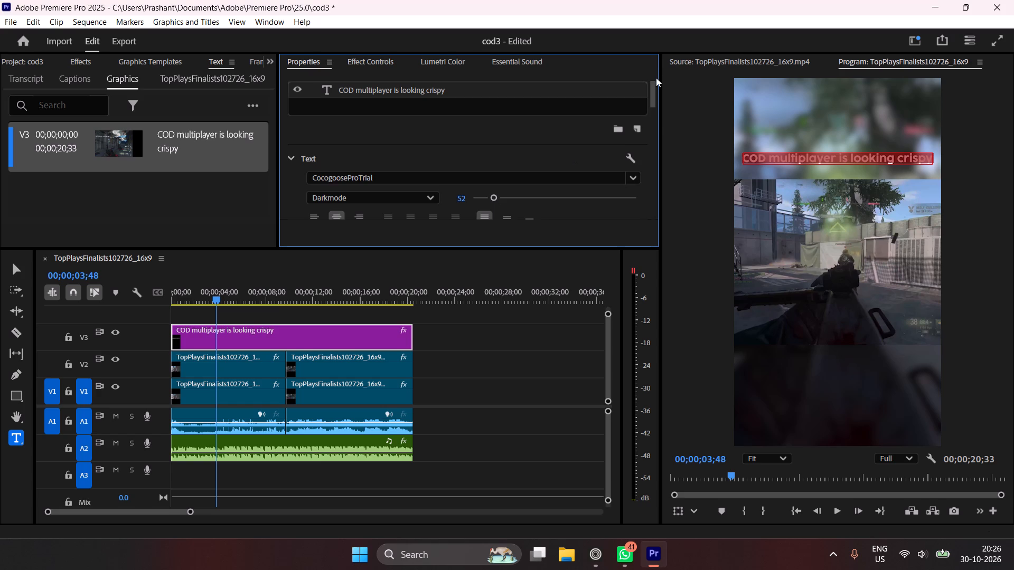
# Give the title a black outer stroke, turn on its shadow, and deselect it.
pyautogui.moveTo(652, 90); pyautogui.dragTo(645, 142)
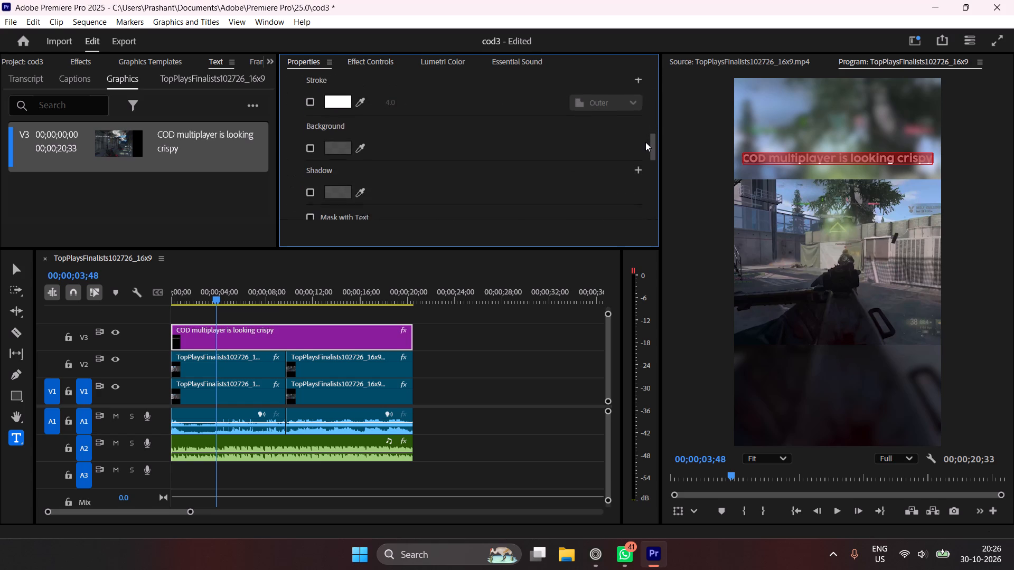
pyautogui.moveTo(645, 142); pyautogui.dragTo(645, 139)
pyautogui.click(308, 125)
pyautogui.click(350, 128)
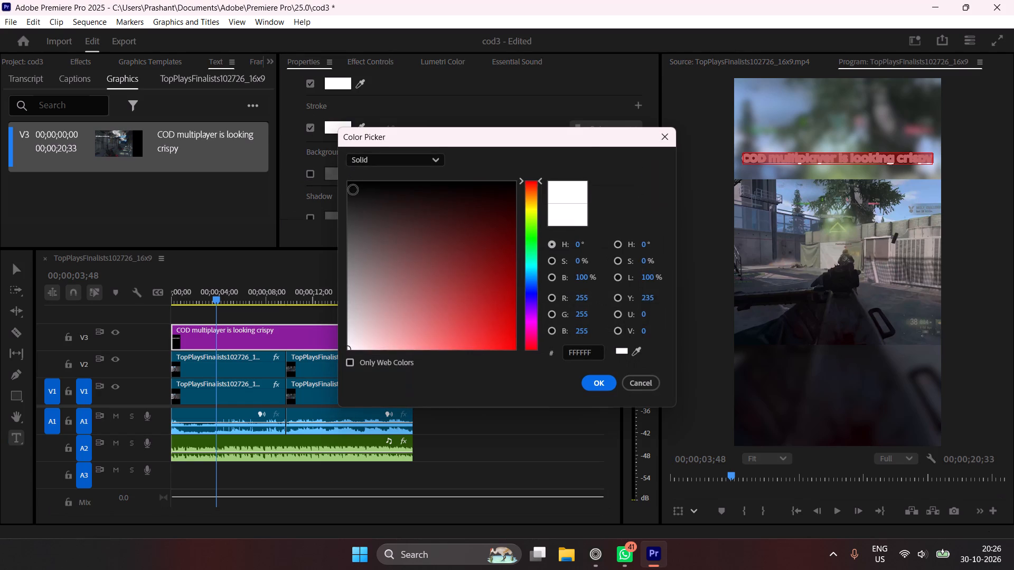
pyautogui.moveTo(372, 203); pyautogui.dragTo(228, 136)
pyautogui.click(596, 384)
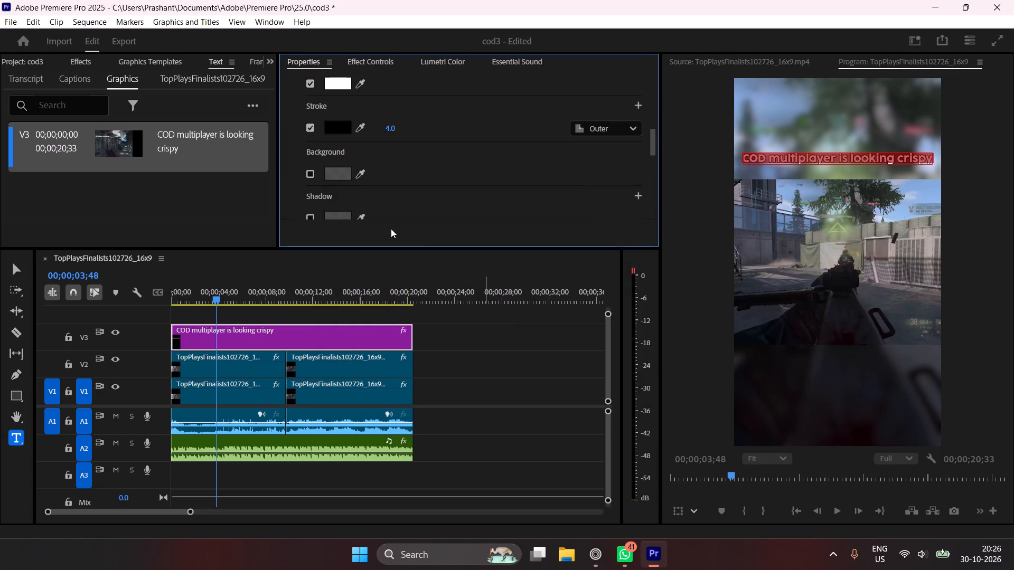
pyautogui.click(312, 214)
pyautogui.click(519, 354)
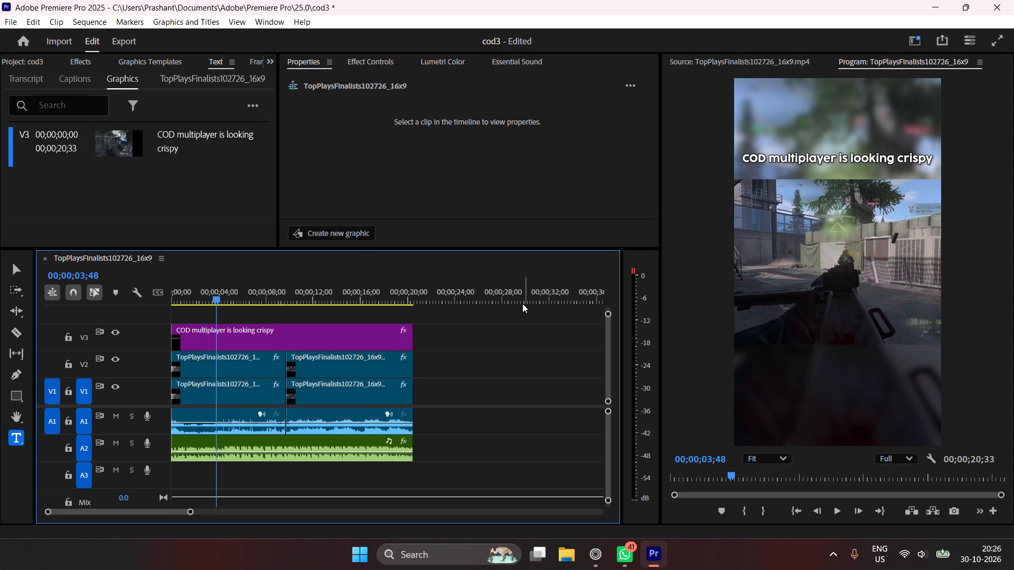
# Raise the title graphic in the frame by setting its vertical position to 907.
pyautogui.click(342, 335)
pyautogui.moveTo(495, 216); pyautogui.dragTo(453, 211)
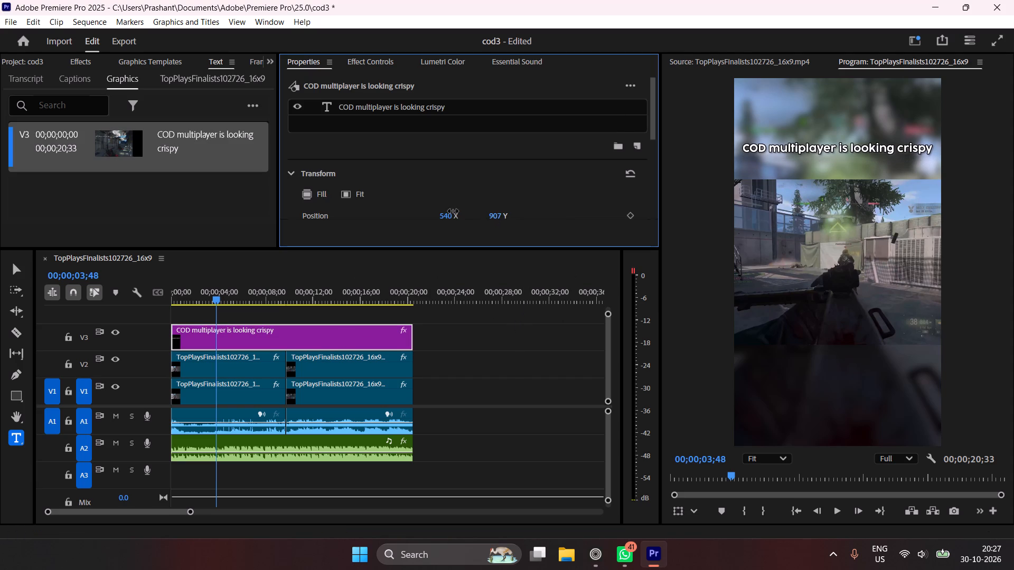
pyautogui.moveTo(453, 211); pyautogui.dragTo(453, 211)
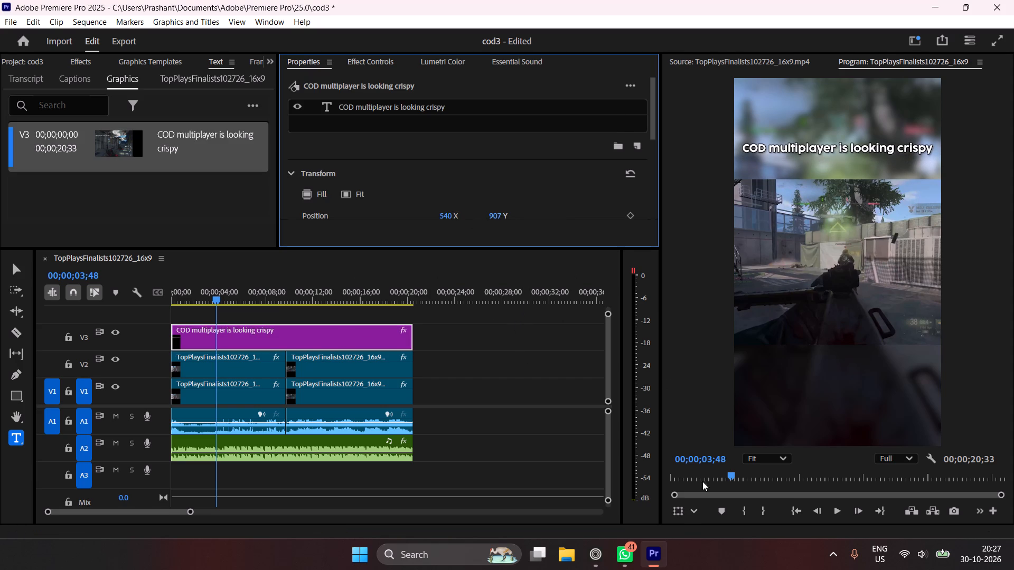
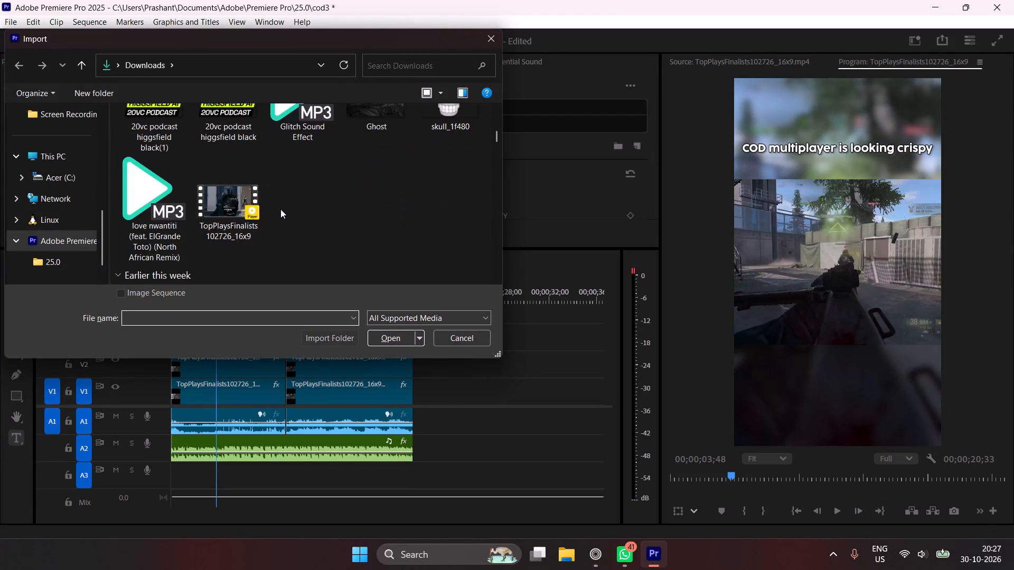
# Import skull_1f480.png, place it on V4 at the sequence start, and extend it to the end of the title clip.
pyautogui.scroll(2, 280, 209)
pyautogui.doubleClick(467, 176)
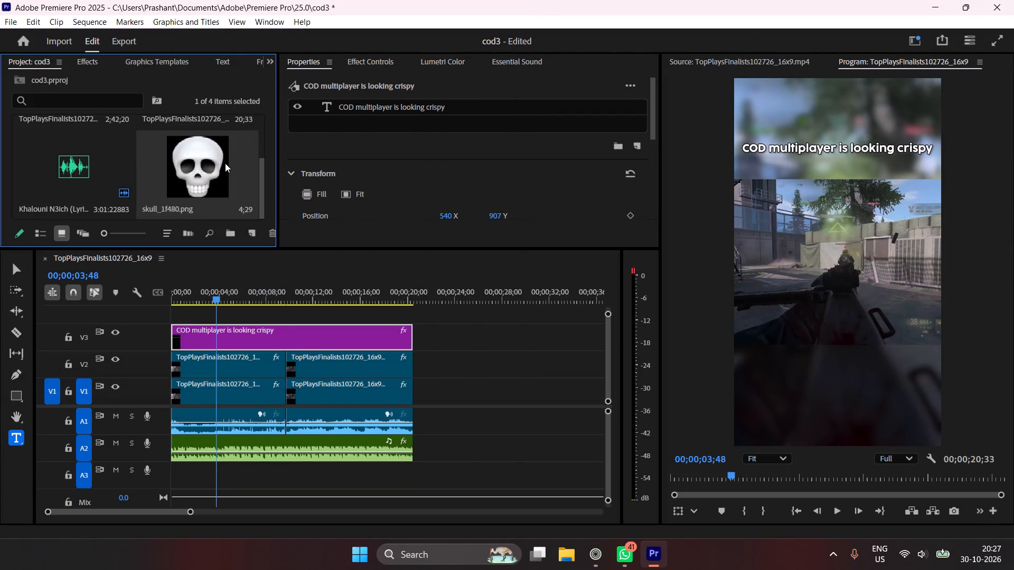
pyautogui.moveTo(213, 156); pyautogui.dragTo(155, 318)
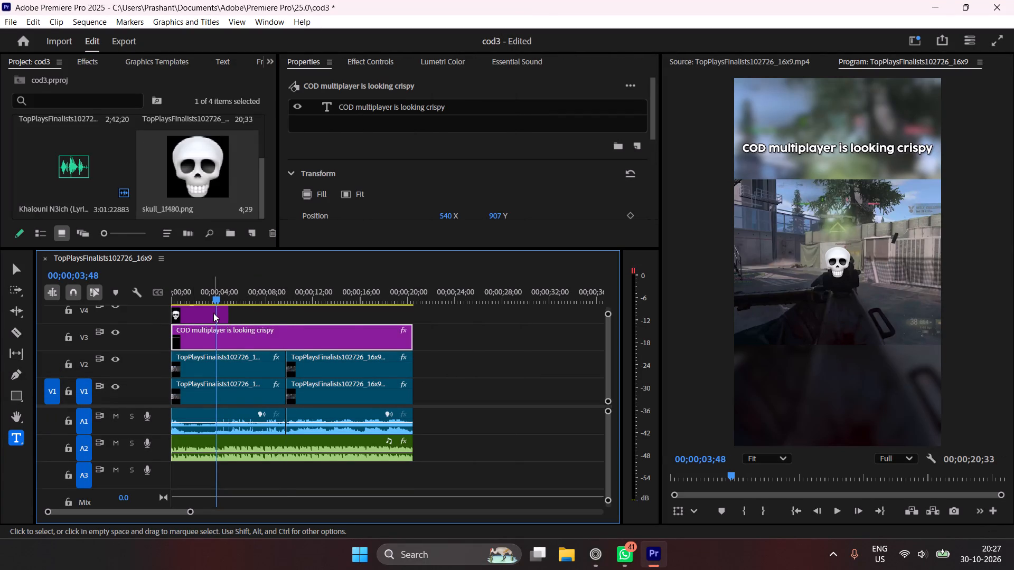
pyautogui.moveTo(229, 309); pyautogui.dragTo(414, 316)
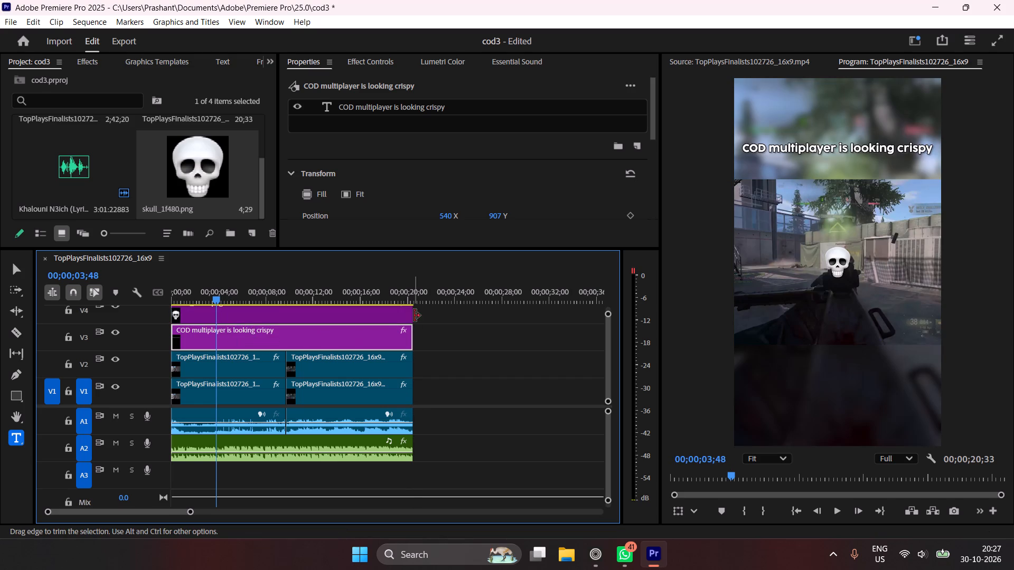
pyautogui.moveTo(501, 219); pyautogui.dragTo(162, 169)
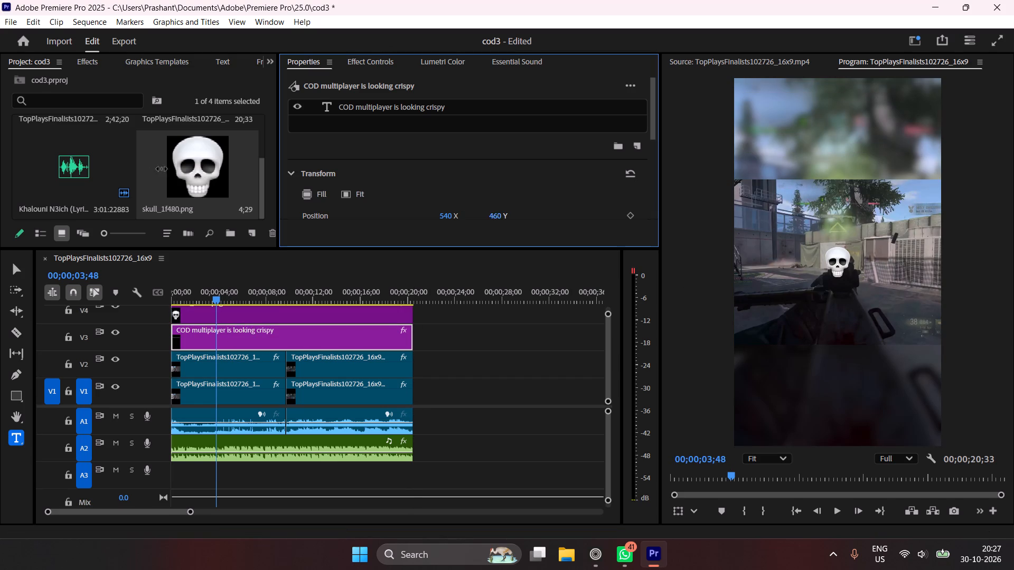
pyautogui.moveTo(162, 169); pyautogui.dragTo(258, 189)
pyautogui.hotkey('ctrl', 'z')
# Place the skull emoji just below the title at position 462, 436 and scale it to 77%.
pyautogui.click(321, 309)
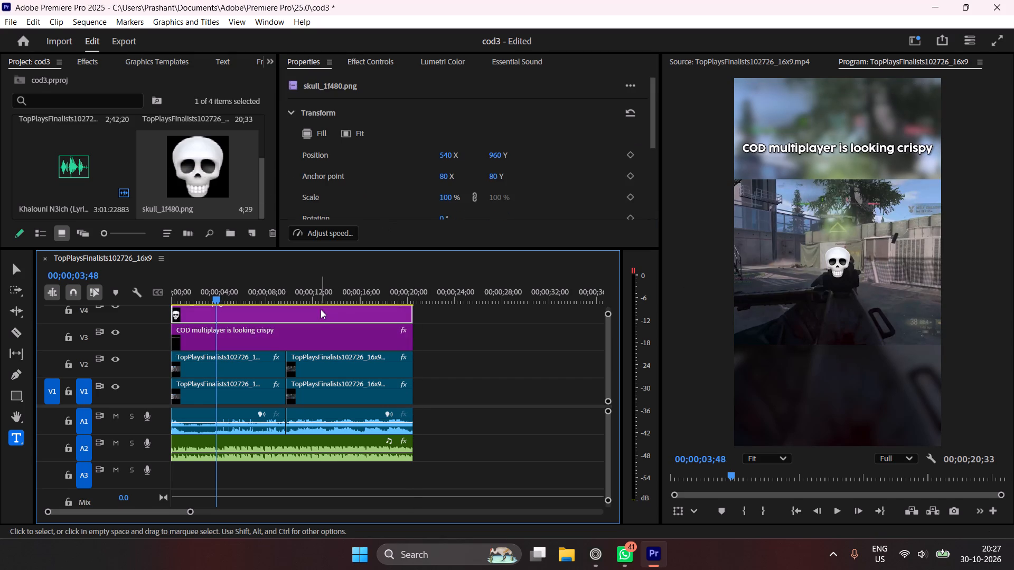
pyautogui.moveTo(502, 154); pyautogui.dragTo(135, 131)
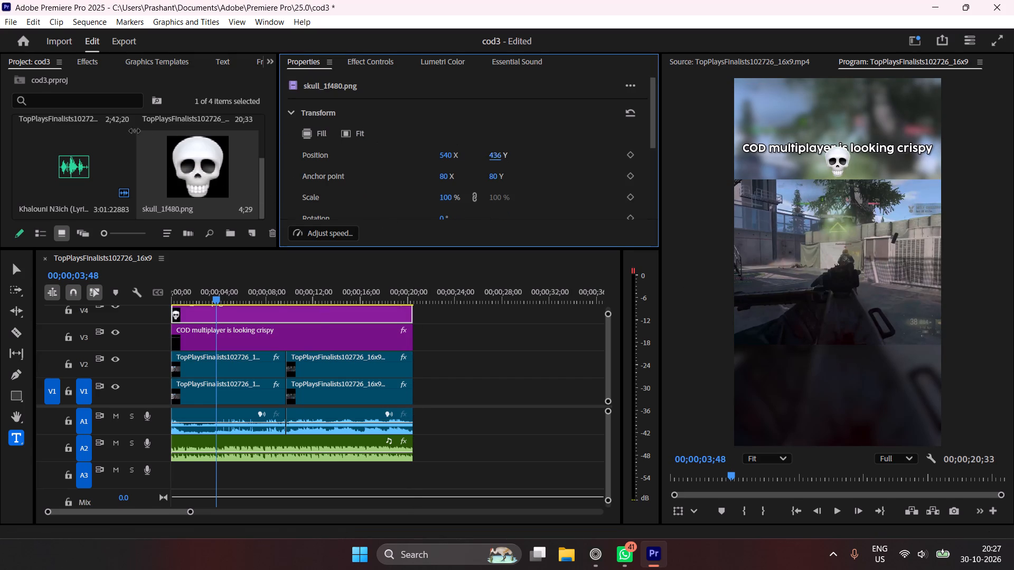
pyautogui.moveTo(135, 131); pyautogui.dragTo(130, 131)
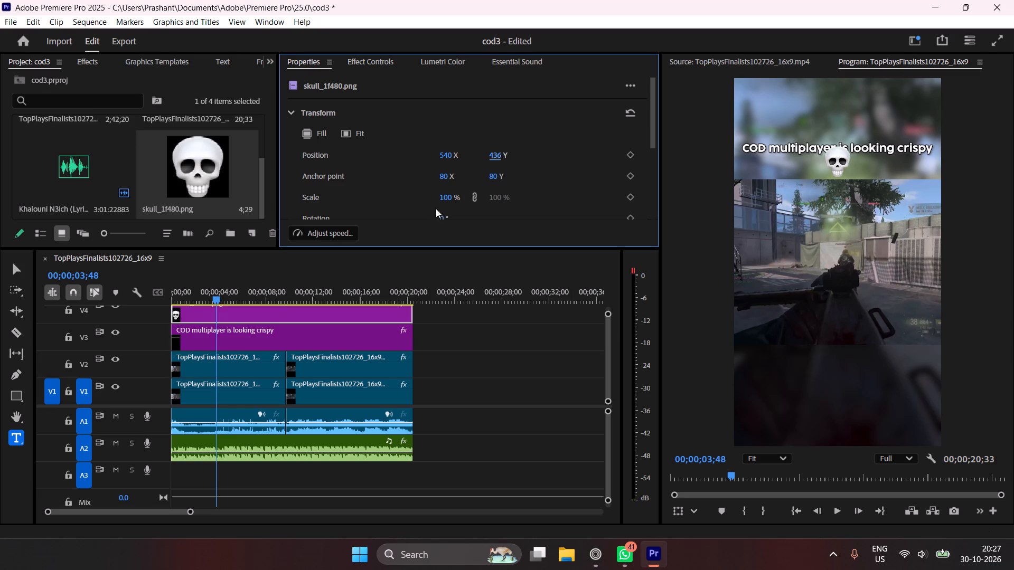
pyautogui.moveTo(446, 197); pyautogui.dragTo(428, 196)
pyautogui.moveTo(452, 153); pyautogui.dragTo(397, 156)
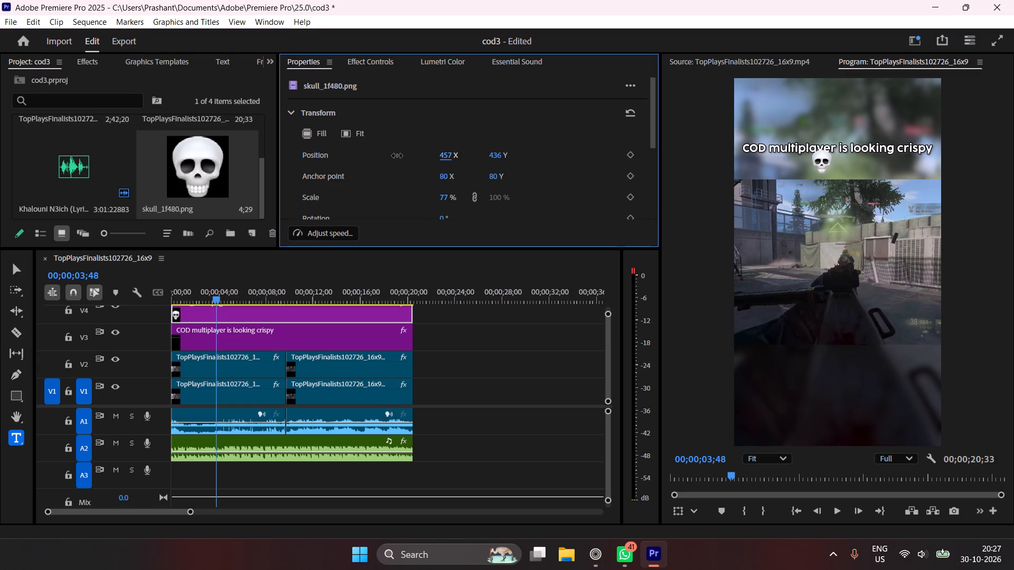
pyautogui.moveTo(397, 156); pyautogui.dragTo(401, 156)
# Import fire_1f525.png, place it on V5 at the sequence start, and extend it to the end of the skull clip.
pyautogui.hotkey('ctrl', 'i')
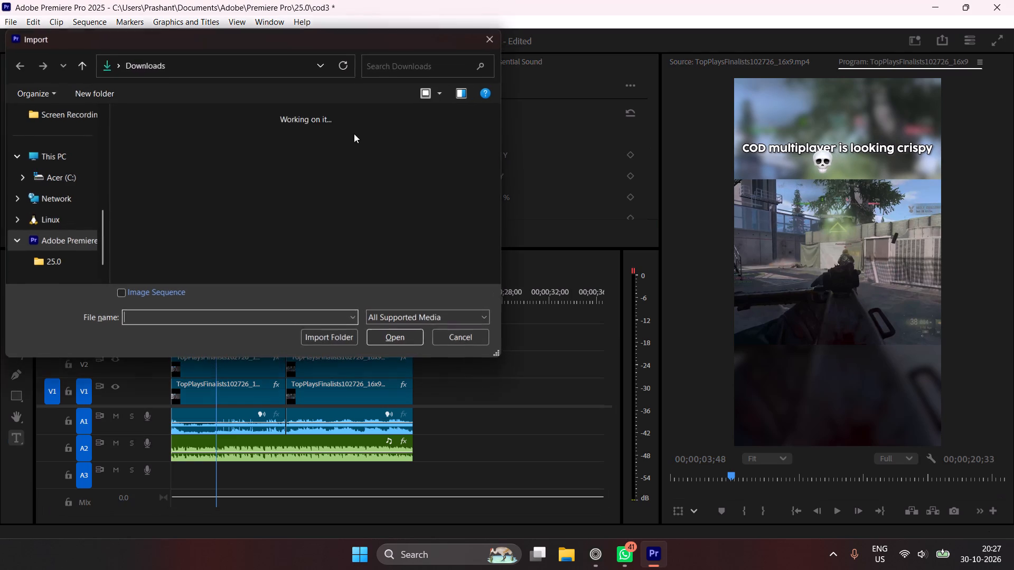
pyautogui.scroll(-8, 268, 203)
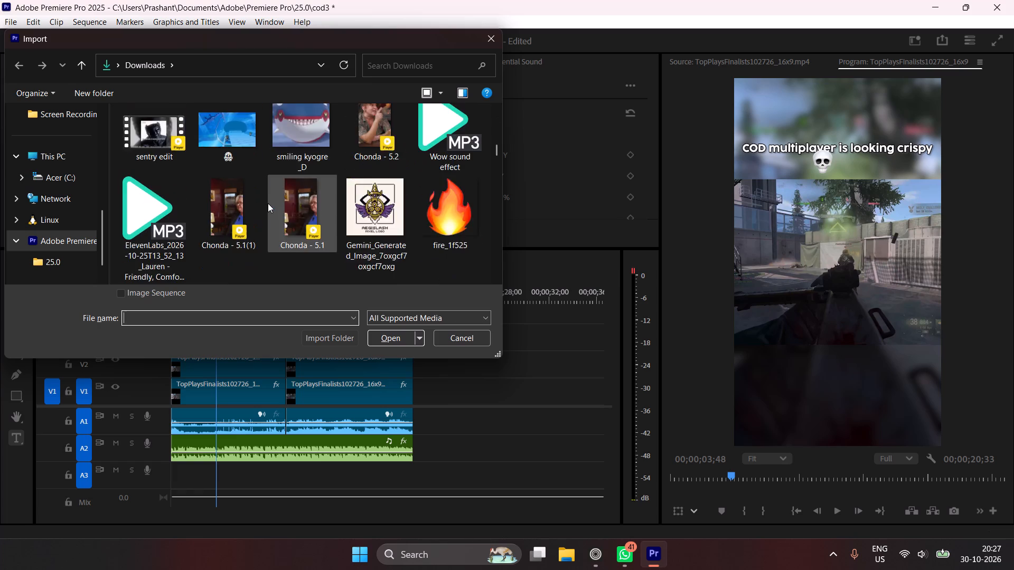
pyautogui.scroll(-1, 268, 203)
pyautogui.doubleClick(431, 127)
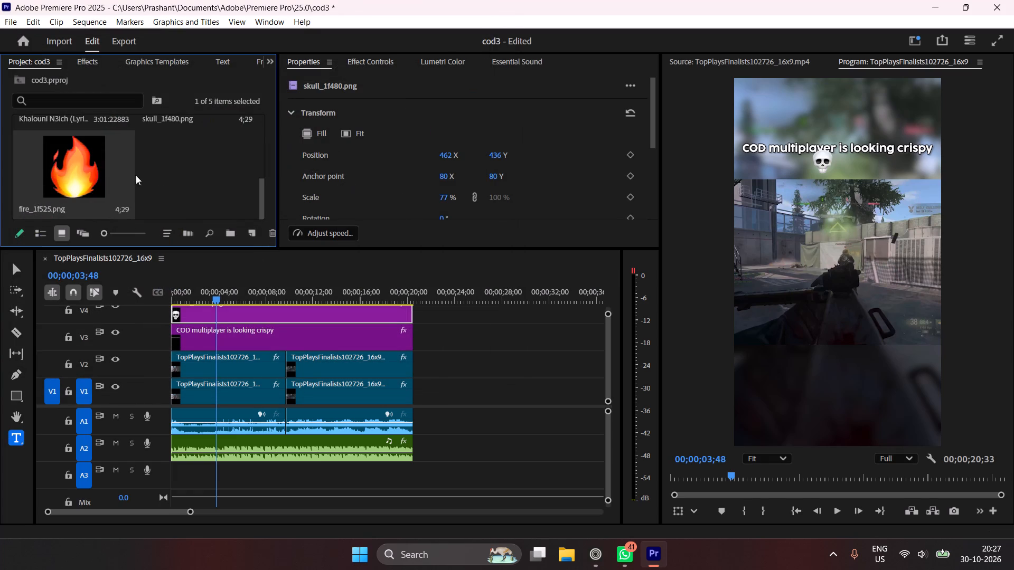
pyautogui.moveTo(89, 165); pyautogui.dragTo(111, 179)
pyautogui.moveTo(607, 332); pyautogui.dragTo(607, 327)
pyautogui.moveTo(80, 182); pyautogui.dragTo(196, 304)
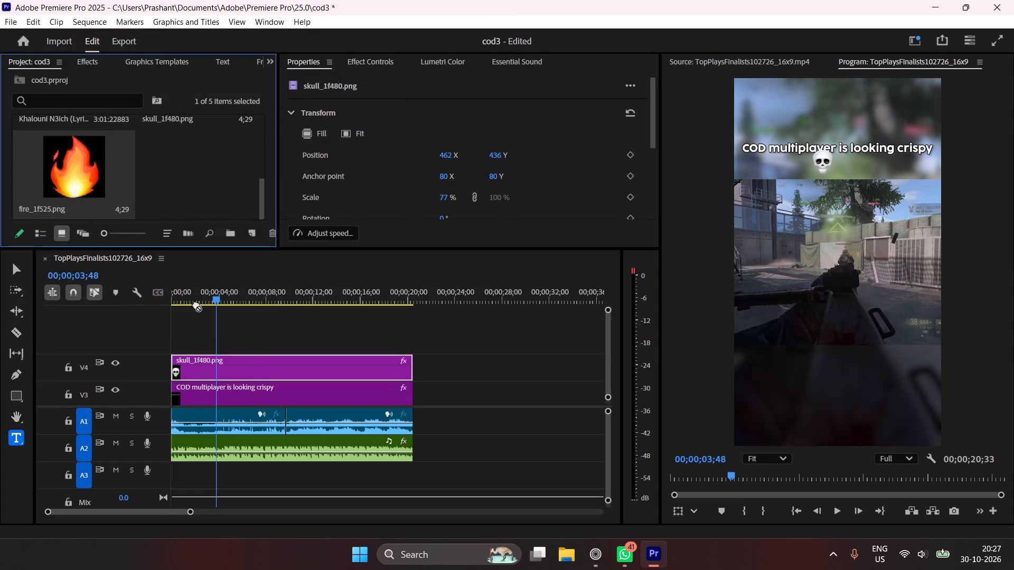
pyautogui.moveTo(196, 304); pyautogui.dragTo(158, 330)
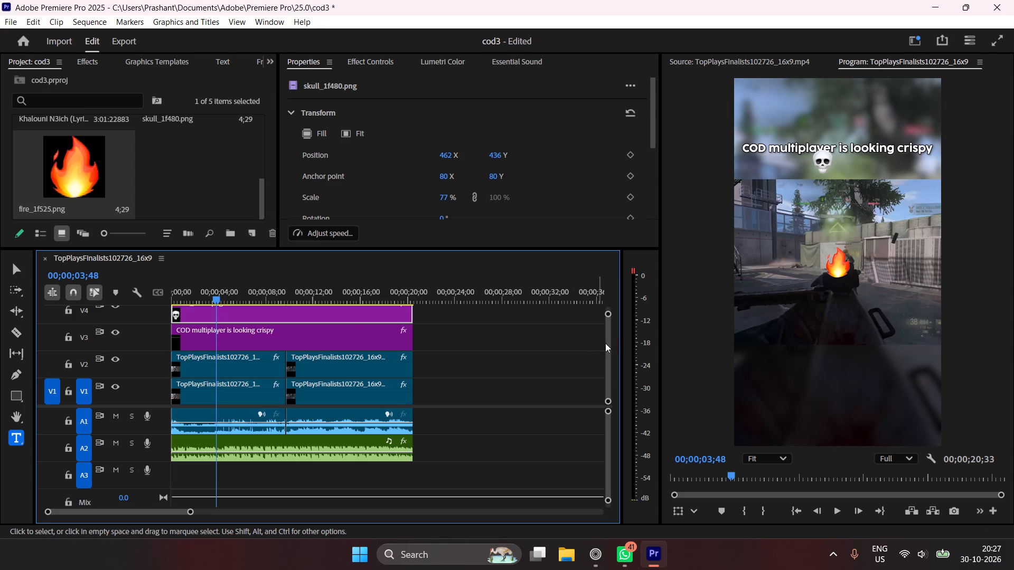
pyautogui.moveTo(609, 345); pyautogui.dragTo(609, 333)
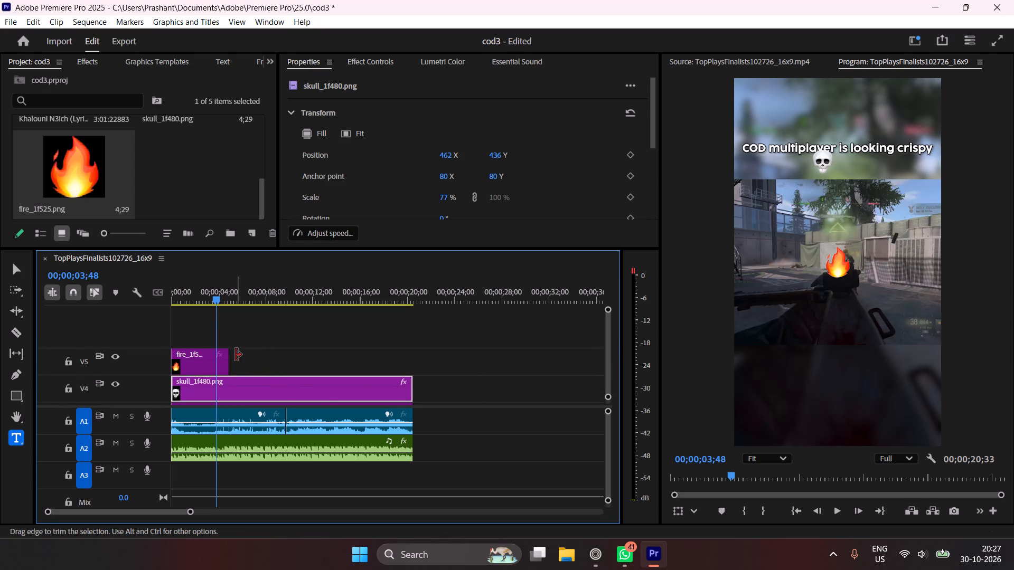
pyautogui.moveTo(236, 355); pyautogui.dragTo(417, 356)
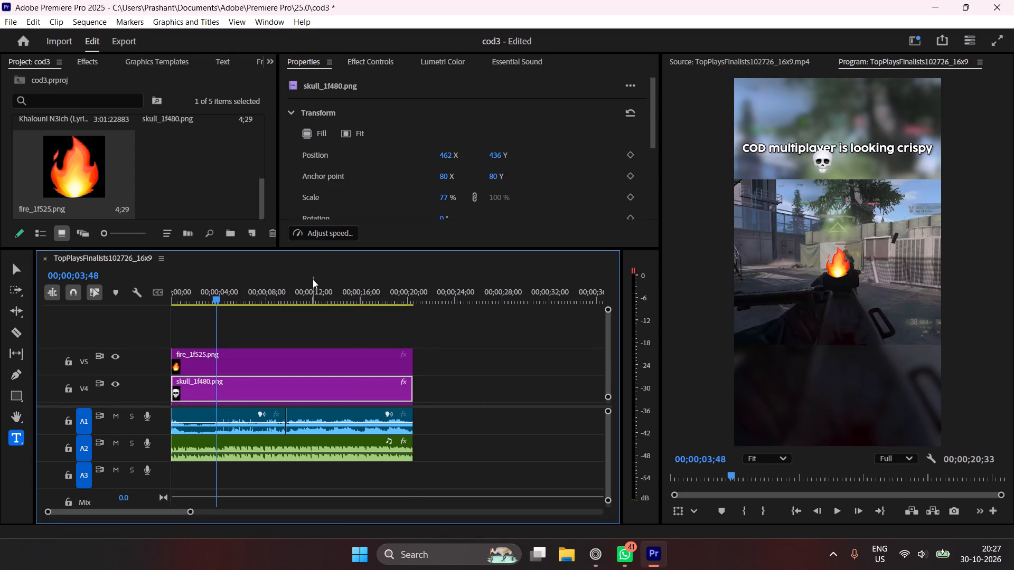
# Place the fire emoji beside the skull at position 577, 435 and scale it to 84%.
pyautogui.click(344, 364)
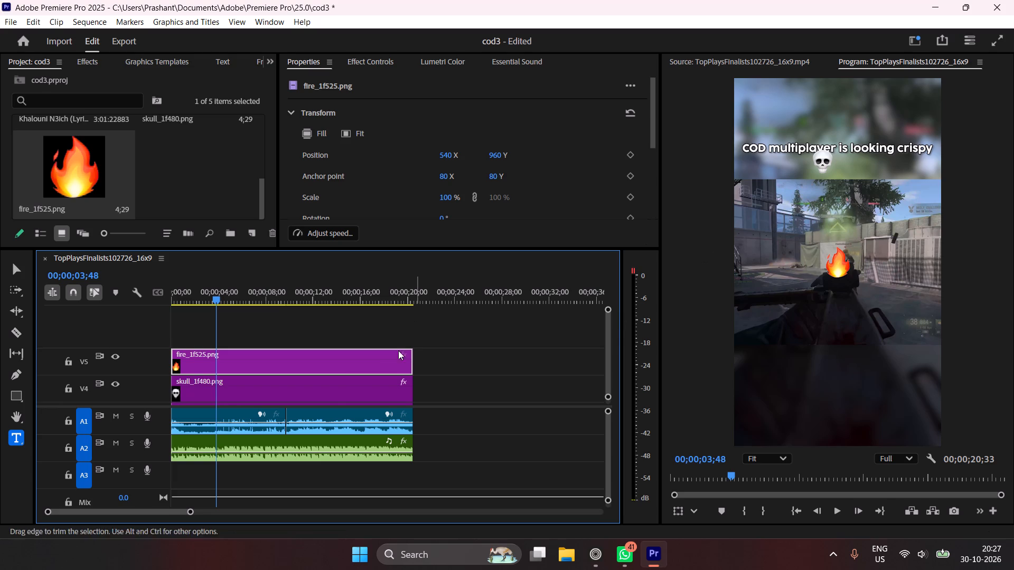
pyautogui.moveTo(455, 154); pyautogui.dragTo(390, 151)
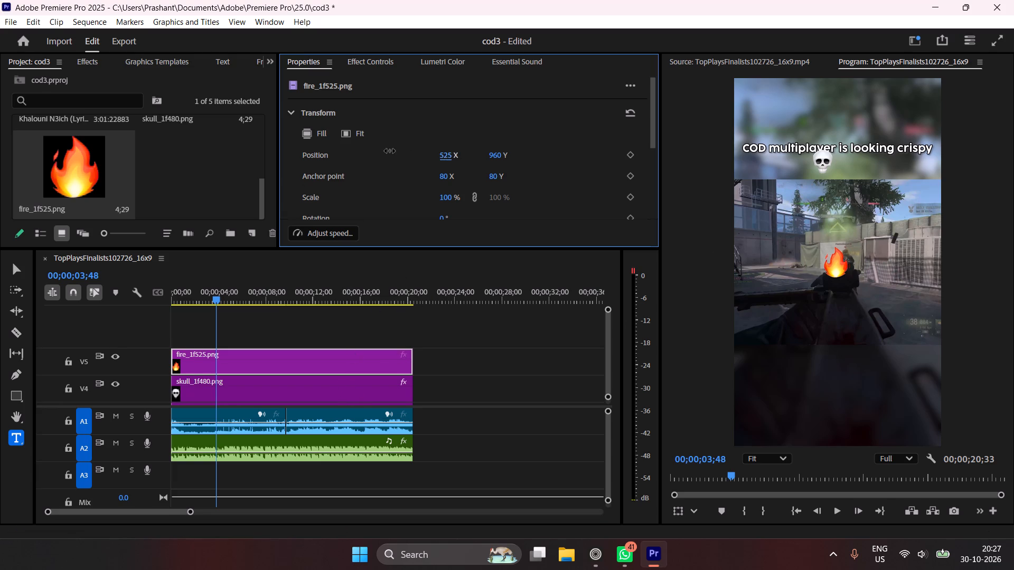
pyautogui.moveTo(390, 151); pyautogui.dragTo(348, 164)
pyautogui.hotkey('ctrl', 'z')
pyautogui.moveTo(500, 154); pyautogui.dragTo(449, 150)
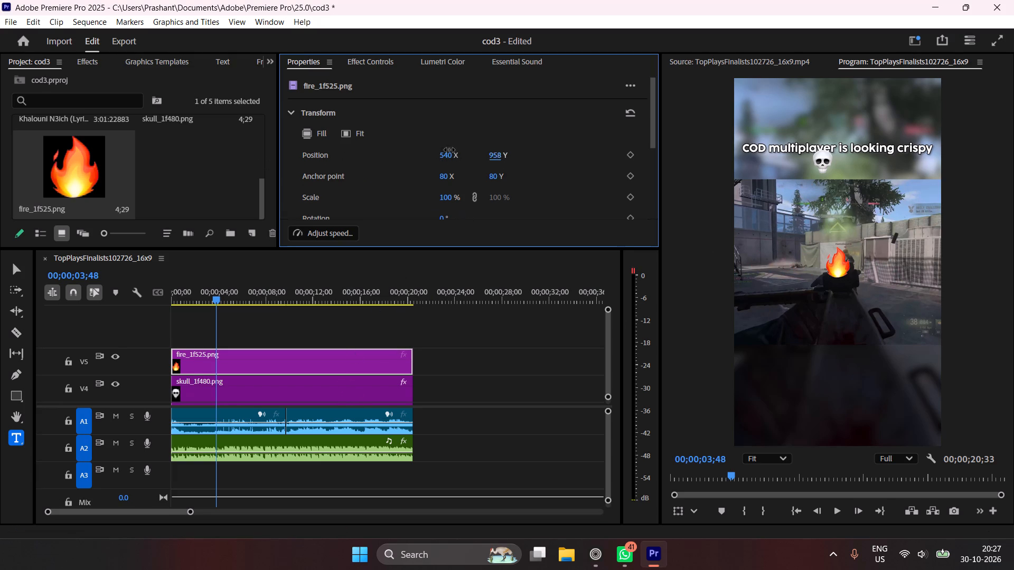
pyautogui.moveTo(449, 150); pyautogui.dragTo(156, 159)
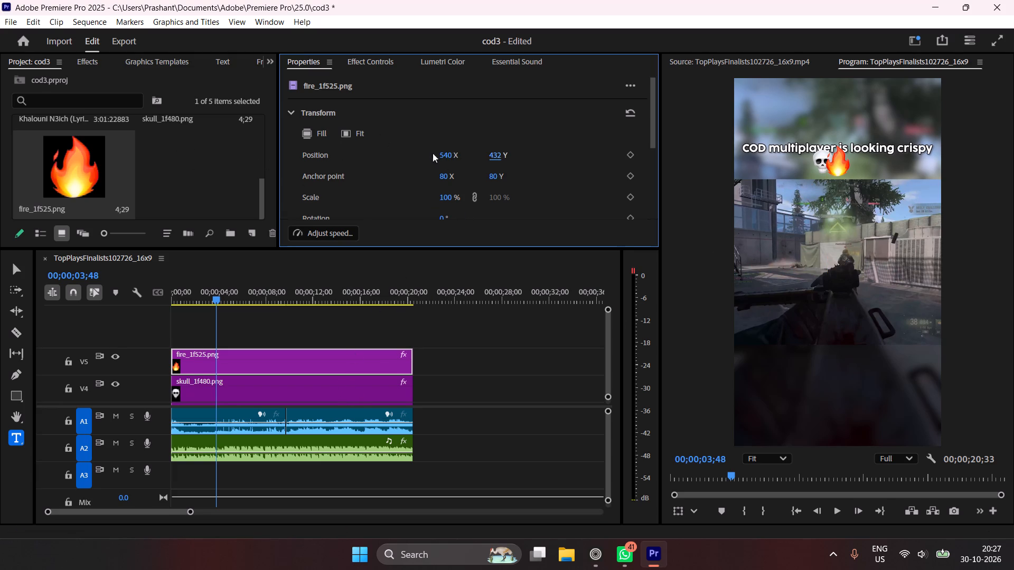
pyautogui.moveTo(451, 198); pyautogui.dragTo(439, 197)
pyautogui.click(493, 159)
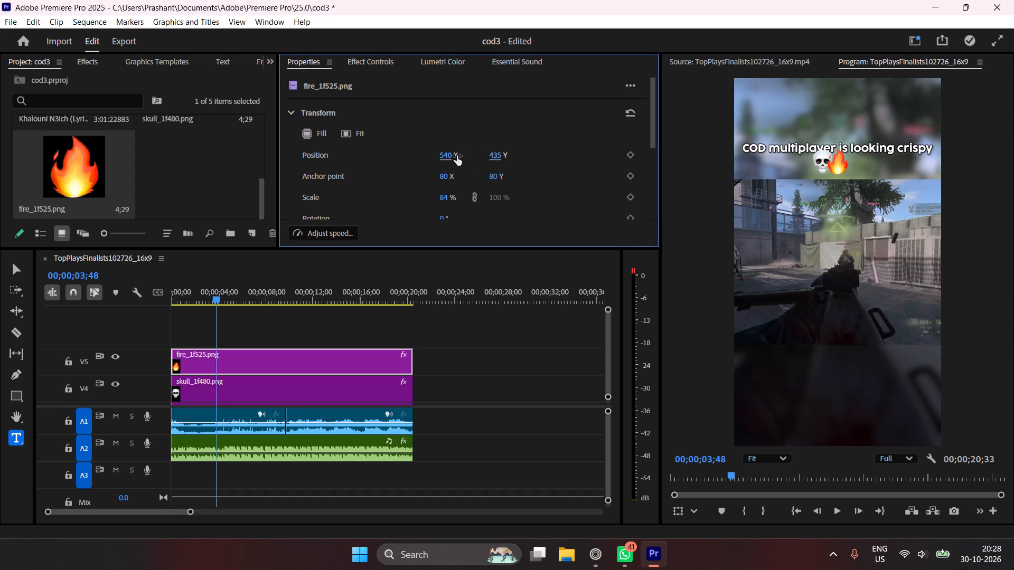
pyautogui.moveTo(449, 157); pyautogui.dragTo(482, 166)
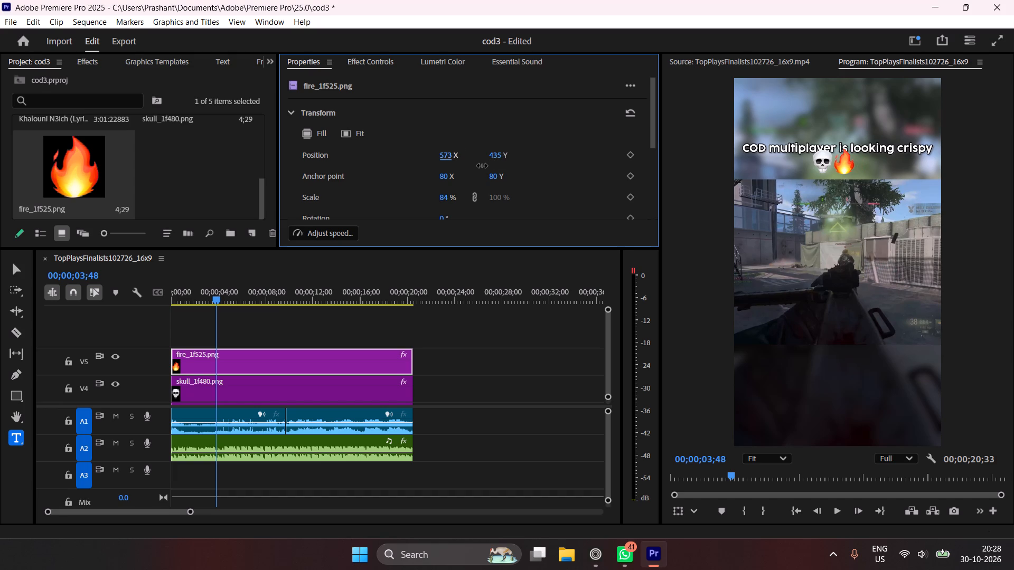
pyautogui.moveTo(482, 166); pyautogui.dragTo(484, 164)
# Raise the V3 title above the emojis by setting its vertical position to 853.
pyautogui.moveTo(609, 334); pyautogui.dragTo(611, 325)
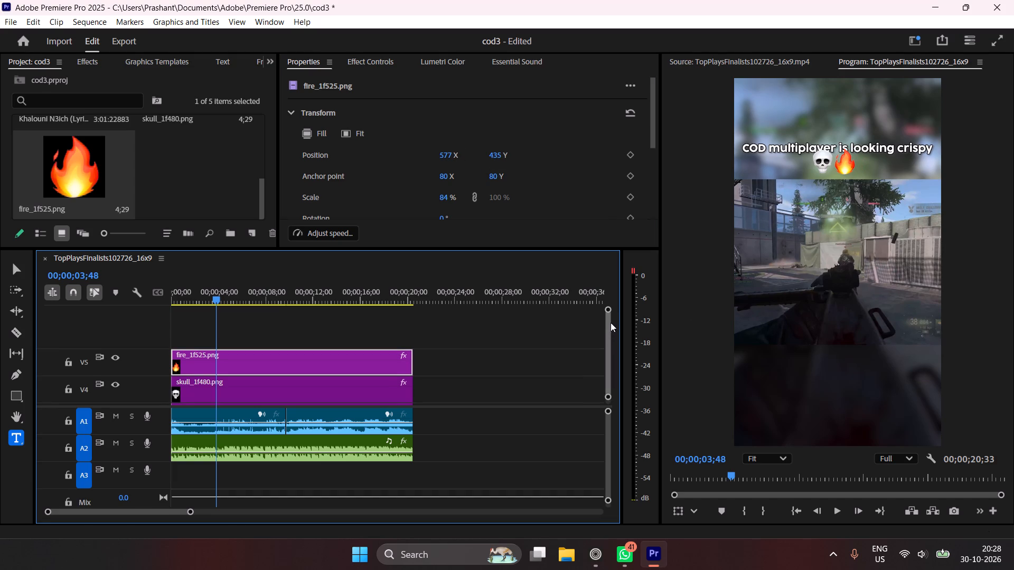
pyautogui.moveTo(611, 343); pyautogui.dragTo(611, 348)
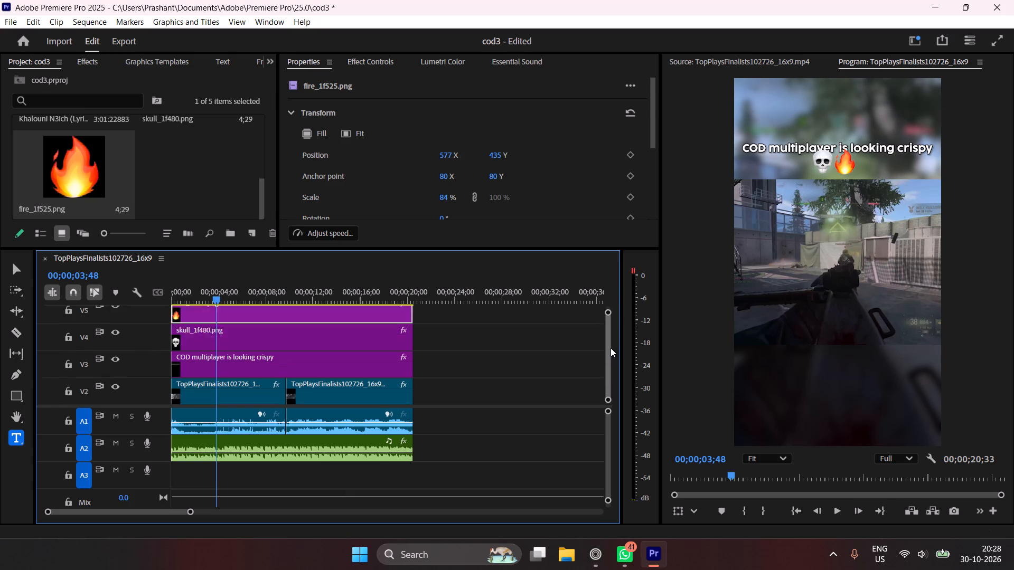
pyautogui.moveTo(611, 348); pyautogui.dragTo(609, 356)
pyautogui.click(343, 343)
pyautogui.moveTo(499, 213); pyautogui.dragTo(464, 216)
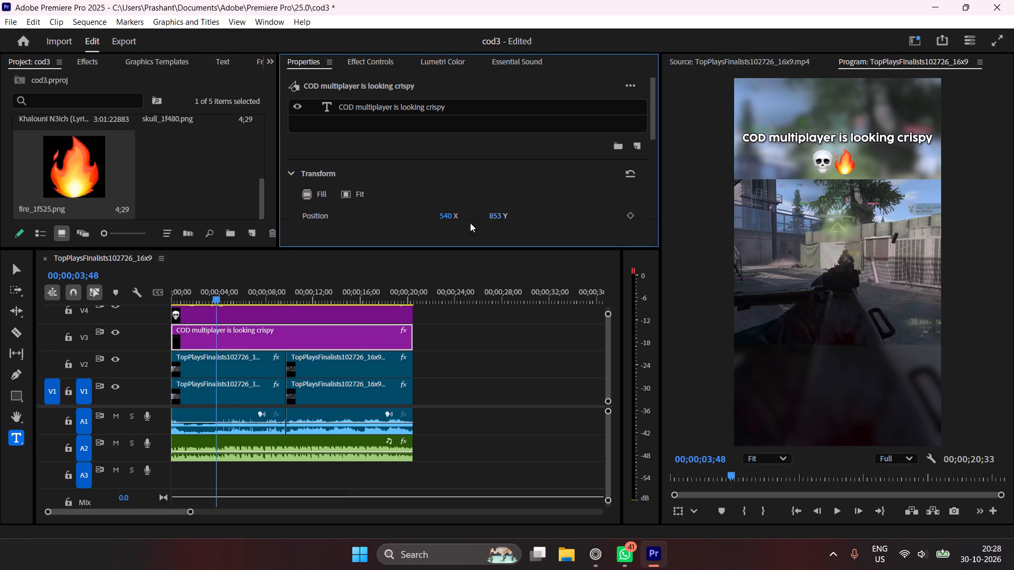
# Move the V5 fire emoji slightly away from the skull by setting its horizontal position to 587.
pyautogui.moveTo(613, 336); pyautogui.dragTo(613, 329)
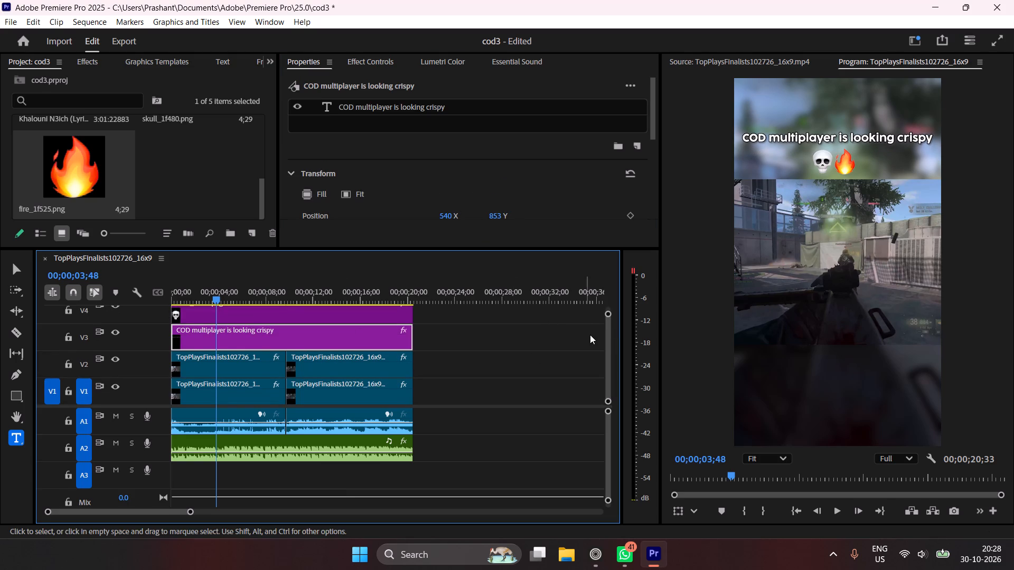
pyautogui.moveTo(608, 327); pyautogui.dragTo(609, 321)
pyautogui.click(350, 357)
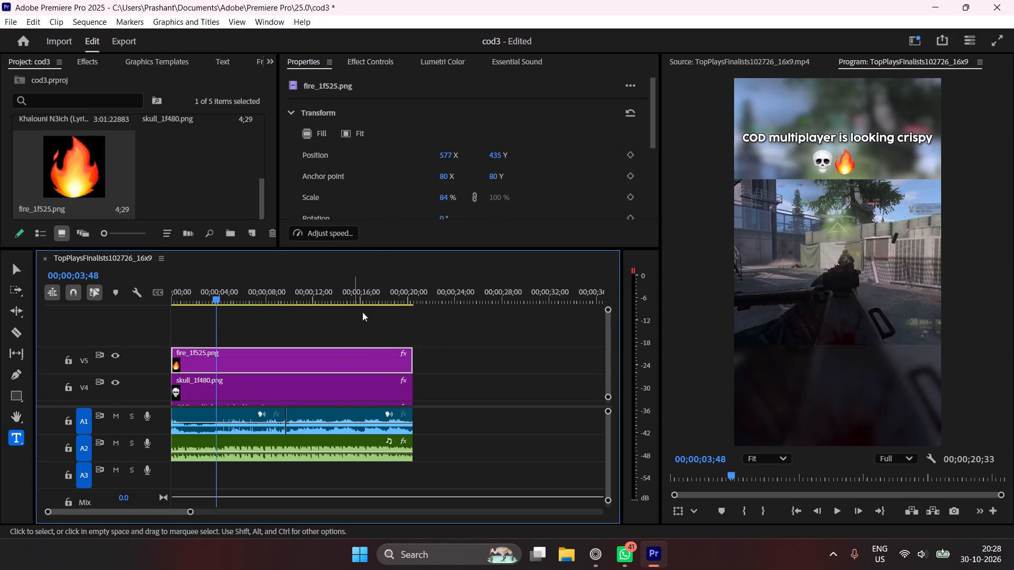
pyautogui.moveTo(442, 155); pyautogui.dragTo(450, 154)
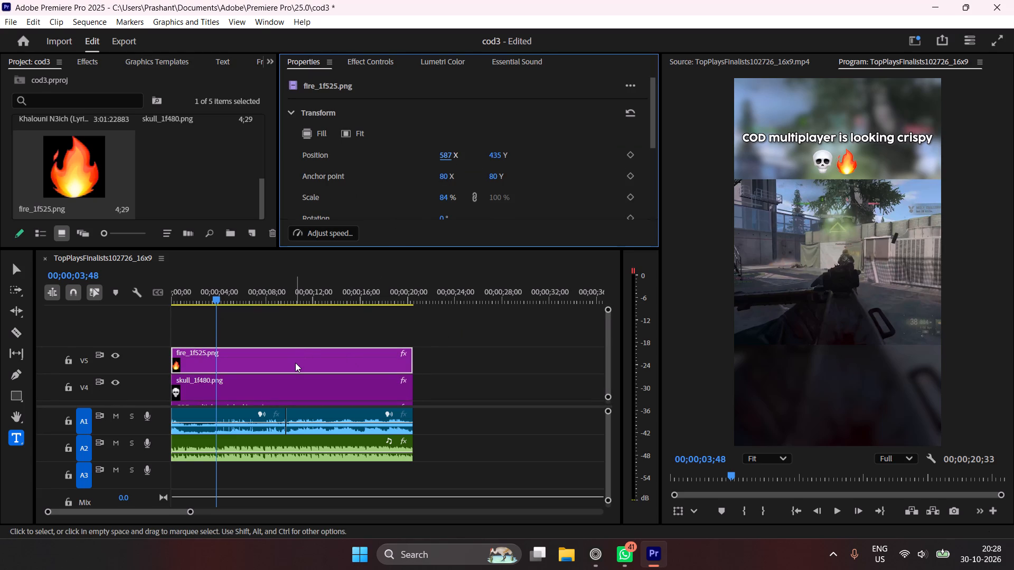
# Duplicate the fire clip onto V6 and set the copy's horizontal position to 714, beside the first fire emoji.
pyautogui.keyDown('alt'); pyautogui.moveTo(294, 363); pyautogui.dragTo(297, 341); pyautogui.keyUp('alt')
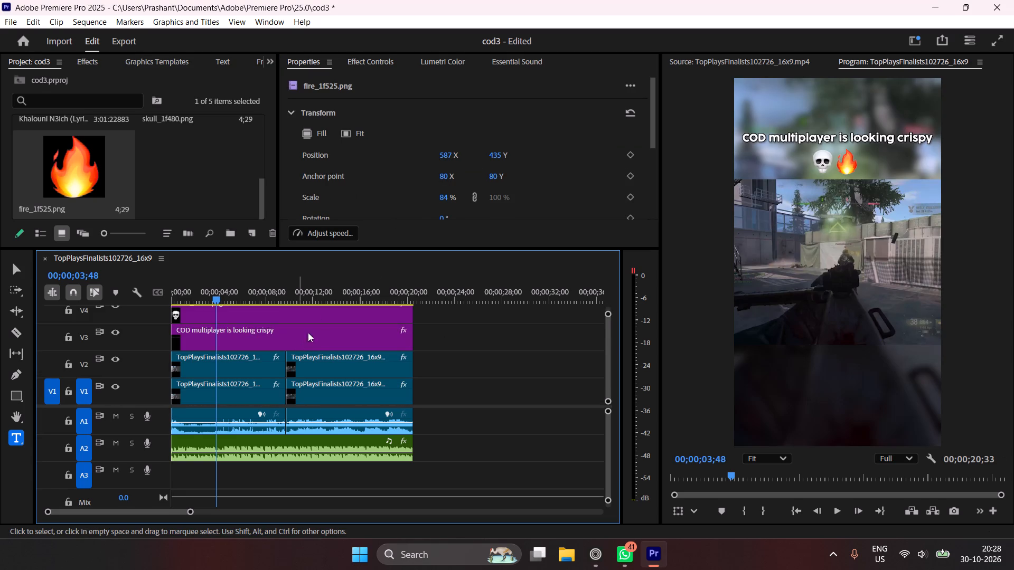
pyautogui.moveTo(611, 346); pyautogui.dragTo(611, 331)
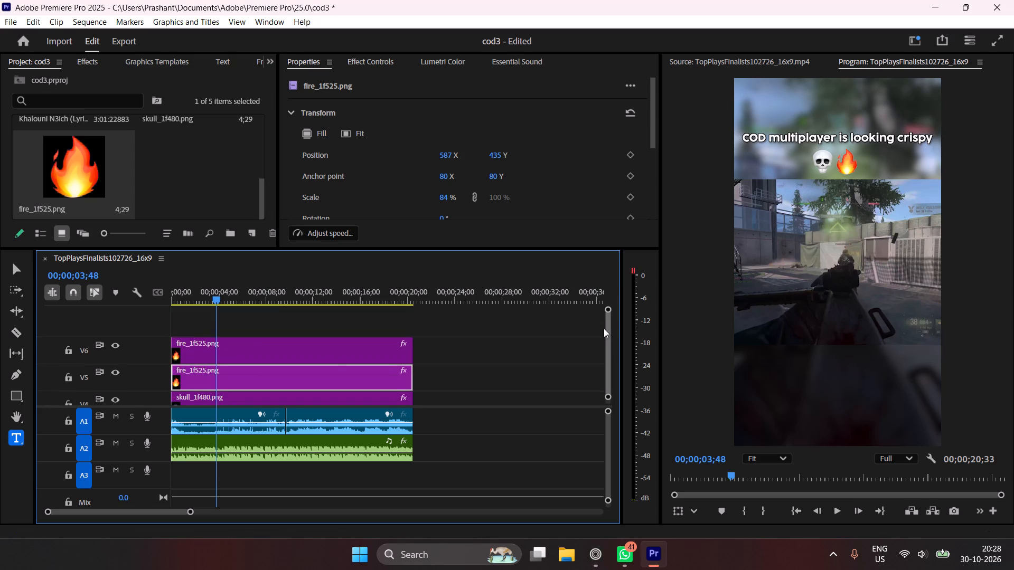
pyautogui.click(332, 354)
pyautogui.moveTo(444, 157); pyautogui.dragTo(506, 154)
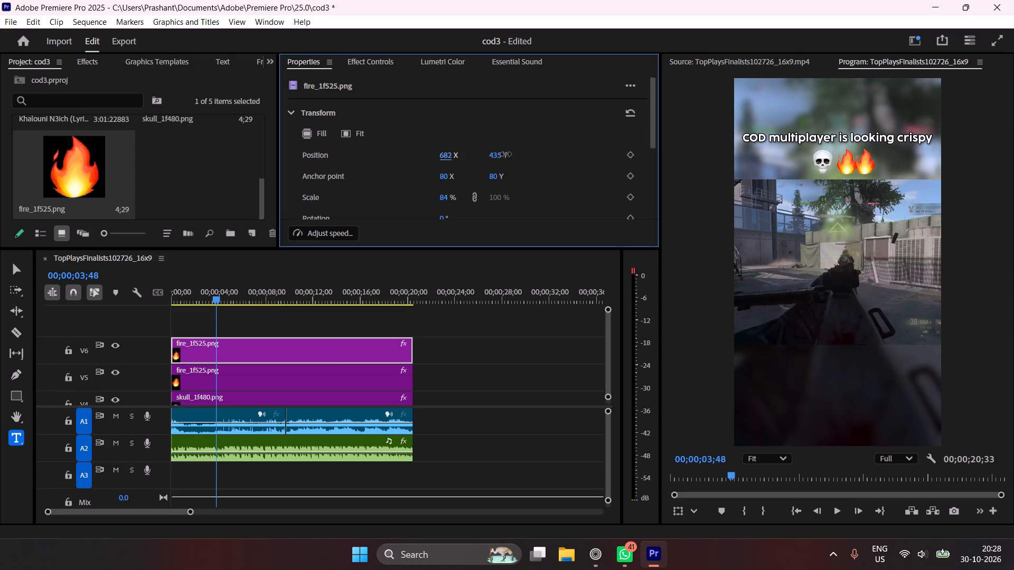
pyautogui.moveTo(506, 154); pyautogui.dragTo(526, 154)
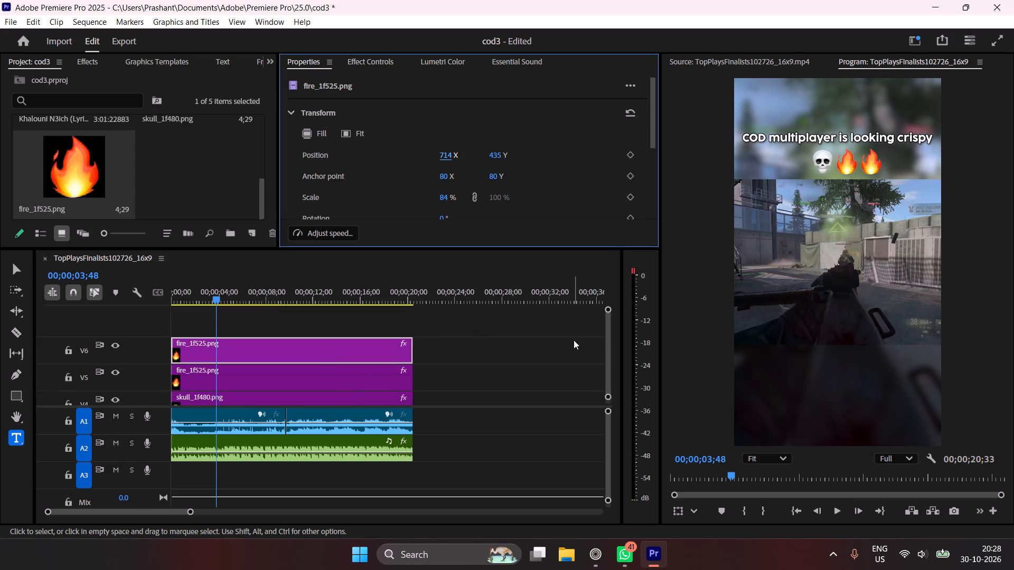
# Shift the skull and both fire emojis on V4 to V6 left together, centring the row beneath the title.
pyautogui.click(604, 336)
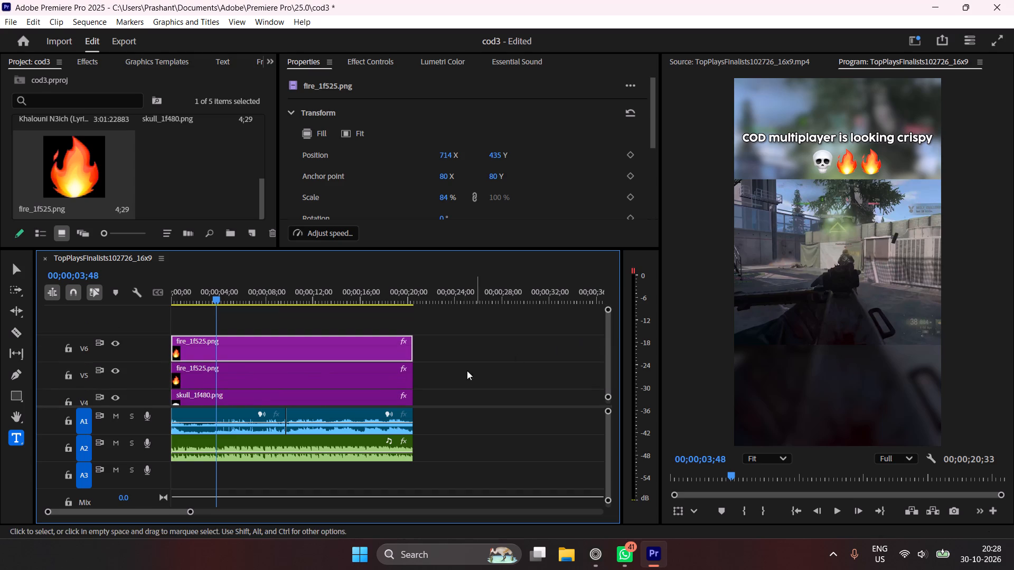
pyautogui.keyDown('shift'); pyautogui.click(361, 394); pyautogui.keyUp('shift')
pyautogui.moveTo(448, 154); pyautogui.dragTo(411, 157)
pyautogui.hotkey('ctrl', 'z')
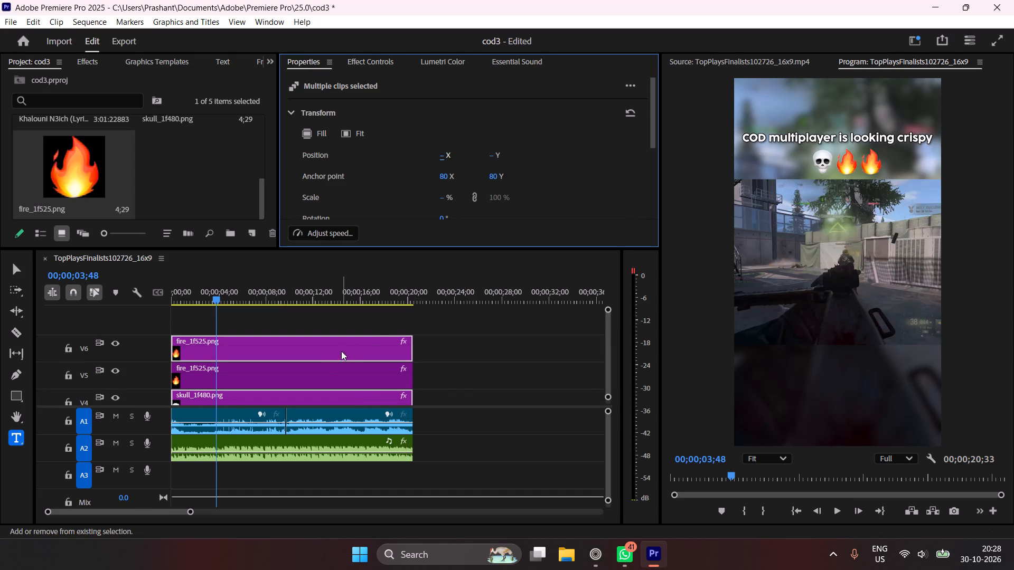
pyautogui.keyDown('shift'); pyautogui.click(344, 366); pyautogui.keyUp('shift')
pyautogui.moveTo(443, 154); pyautogui.dragTo(433, 153)
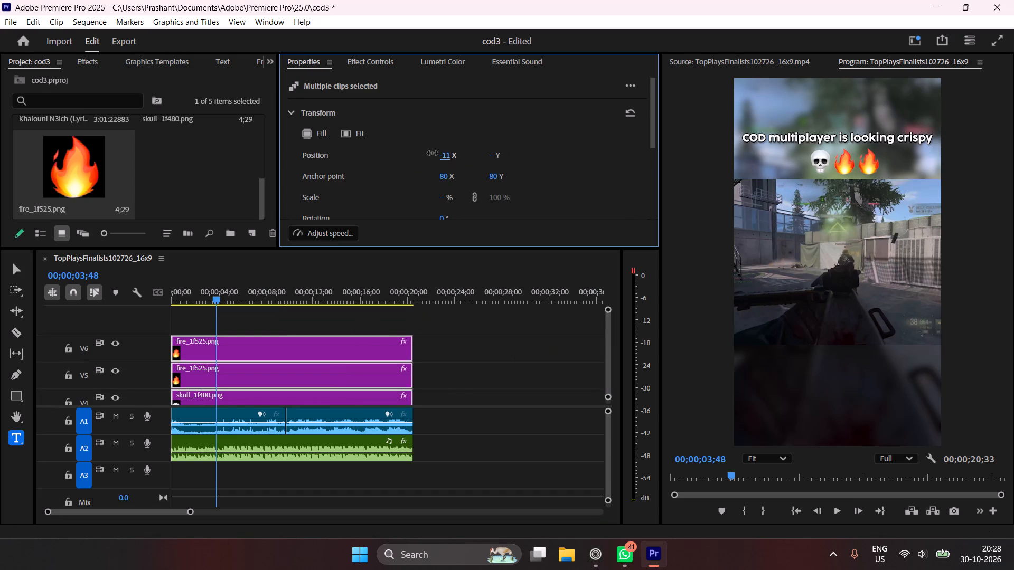
pyautogui.moveTo(433, 153); pyautogui.dragTo(408, 160)
pyautogui.click(483, 337)
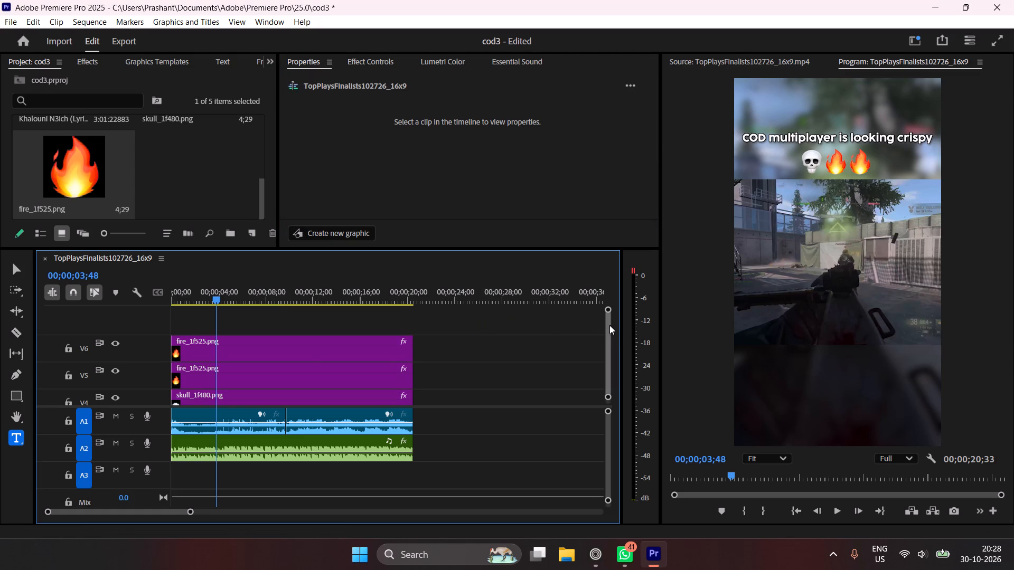
# Find the Perspective Drop Shadow effect by searching for "shadow" and apply it to the skull and both fire clips on V4 to V6.
pyautogui.click(325, 347)
pyautogui.keyDown('shift'); pyautogui.click(325, 394); pyautogui.keyUp('shift')
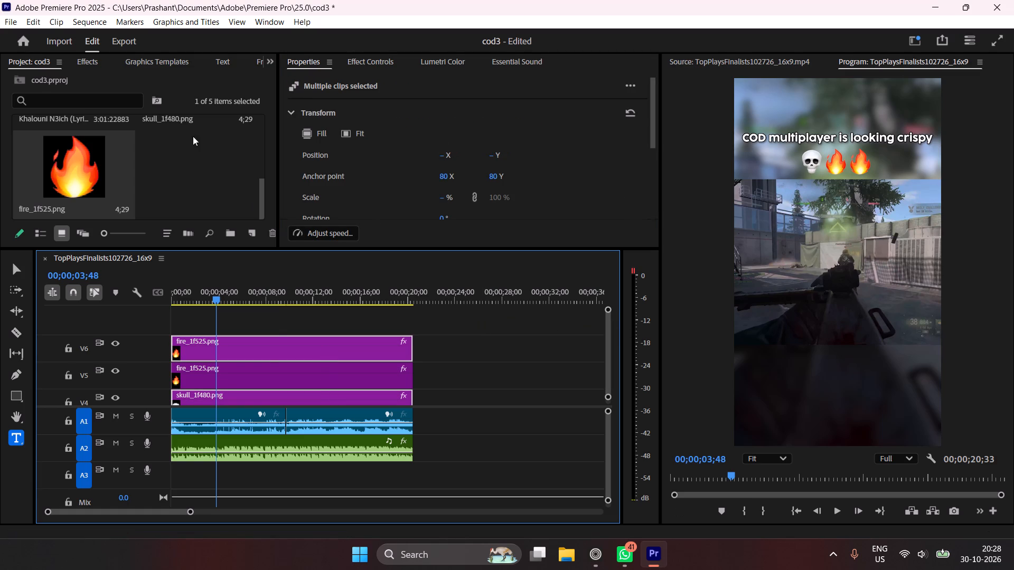
pyautogui.keyDown('shift'); pyautogui.click(264, 365); pyautogui.keyUp('shift')
pyautogui.click(84, 58)
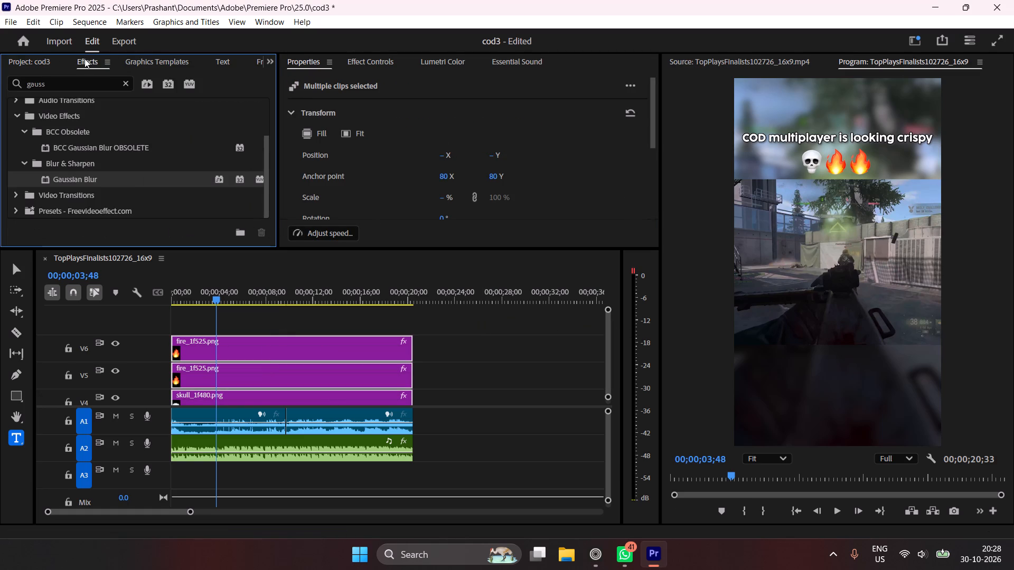
pyautogui.click(123, 84)
pyautogui.click(112, 84)
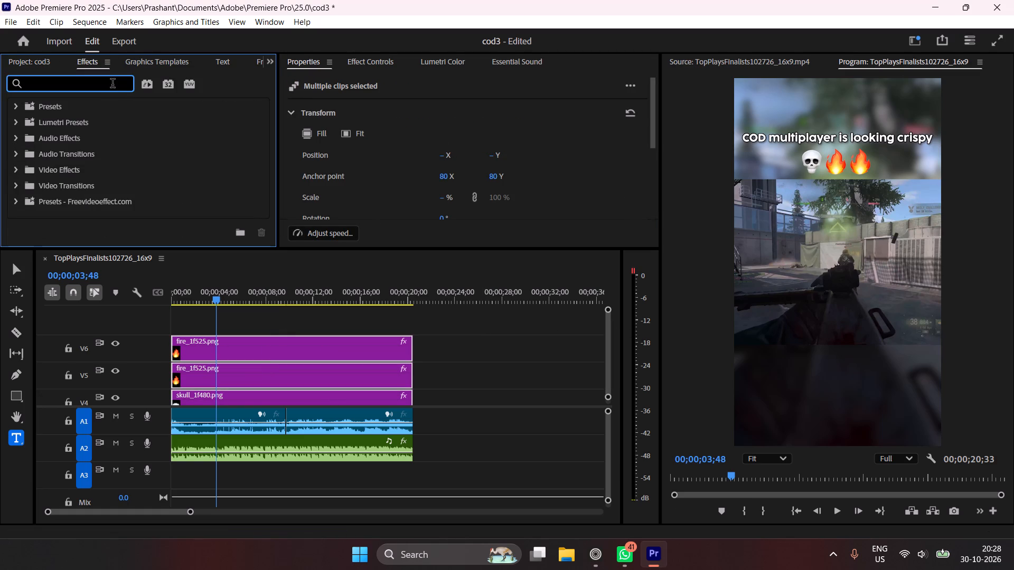
pyautogui.write('shad')
pyautogui.write('ow')
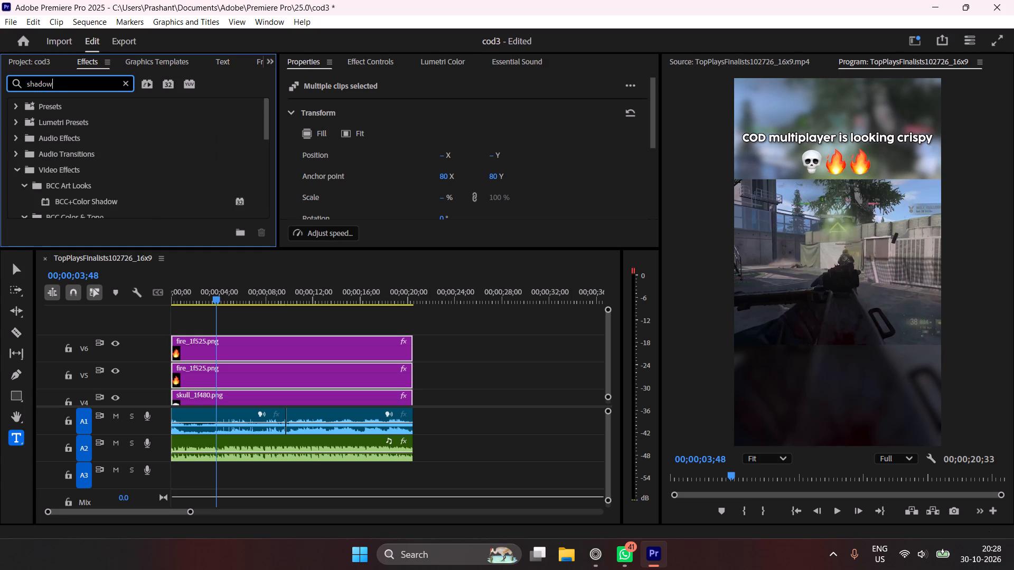
pyautogui.moveTo(264, 105); pyautogui.dragTo(260, 123)
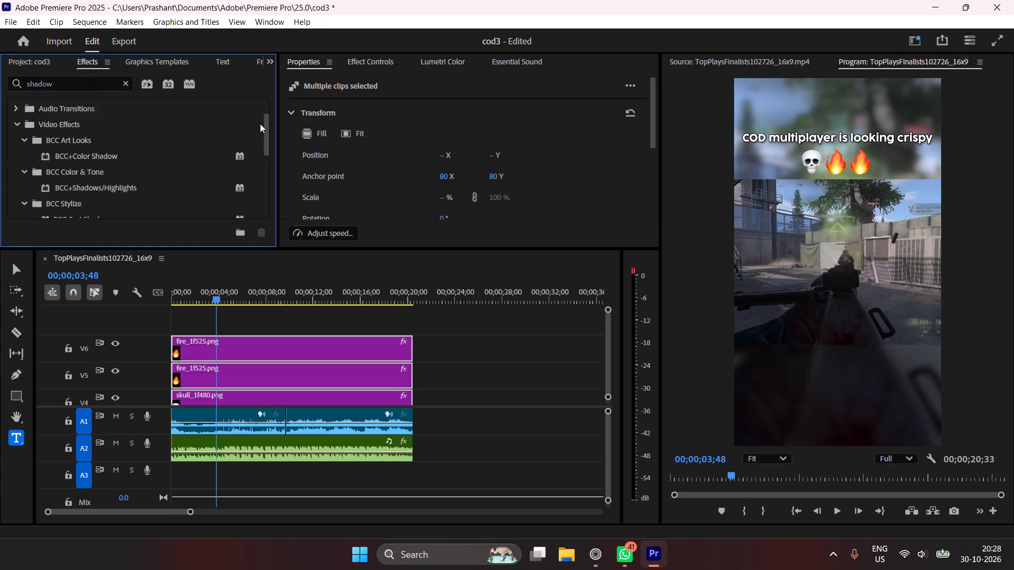
pyautogui.moveTo(260, 123); pyautogui.dragTo(261, 169)
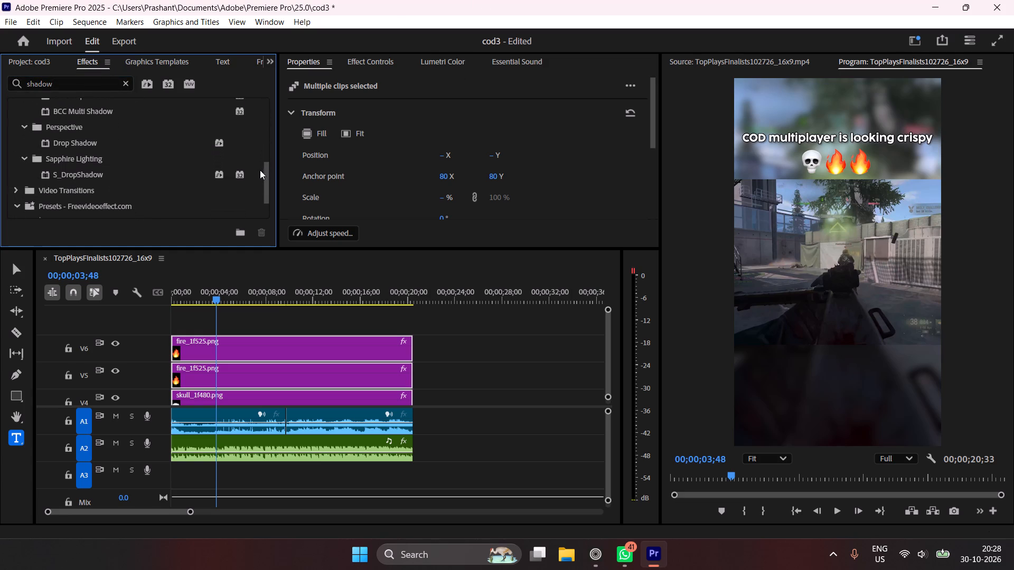
pyautogui.doubleClick(82, 140)
# Deselect the emoji clips and save the cod3 project.
pyautogui.click(460, 341)
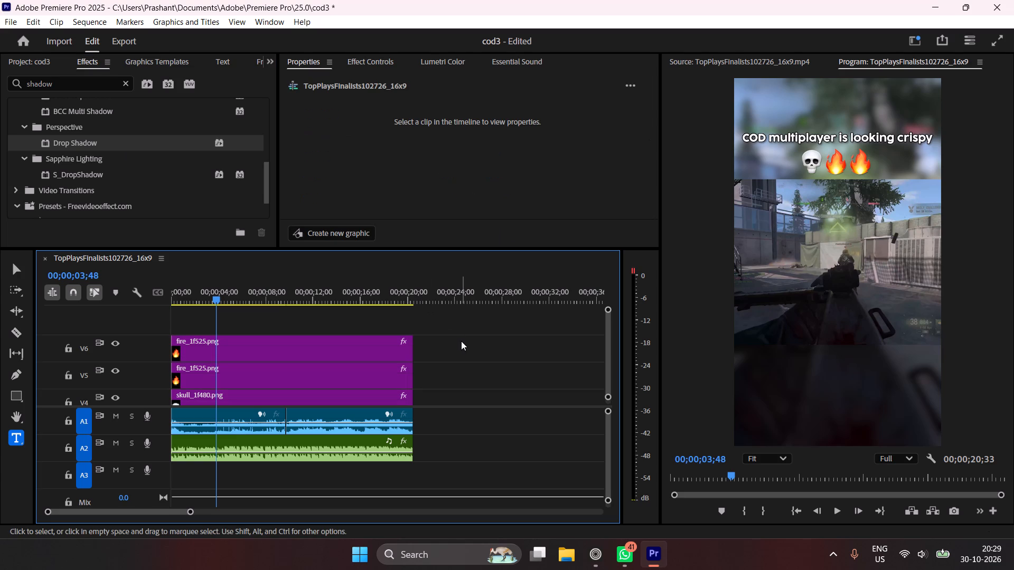
pyautogui.hotkey('ctrl', 's')
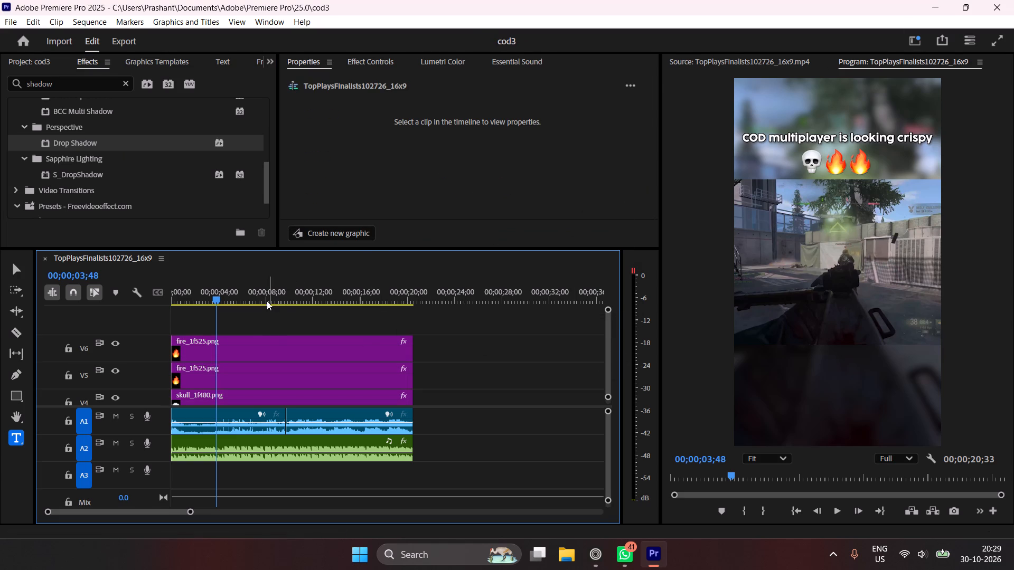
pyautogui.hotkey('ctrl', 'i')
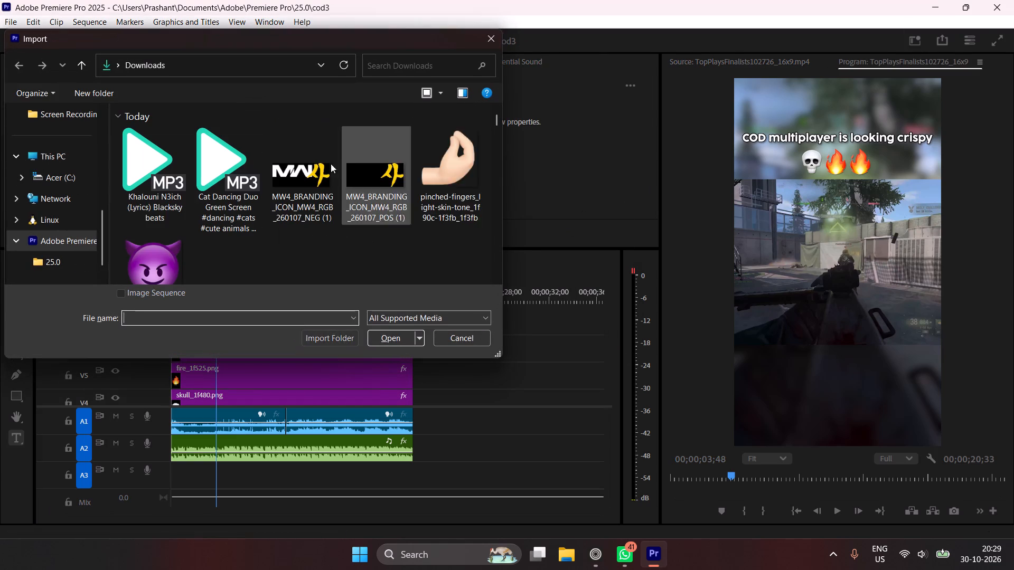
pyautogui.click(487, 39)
# Play the sequence from the beginning to review the gameplay, title, emojis and music together.
pyautogui.moveTo(241, 292); pyautogui.dragTo(118, 315)
pyautogui.press('space')
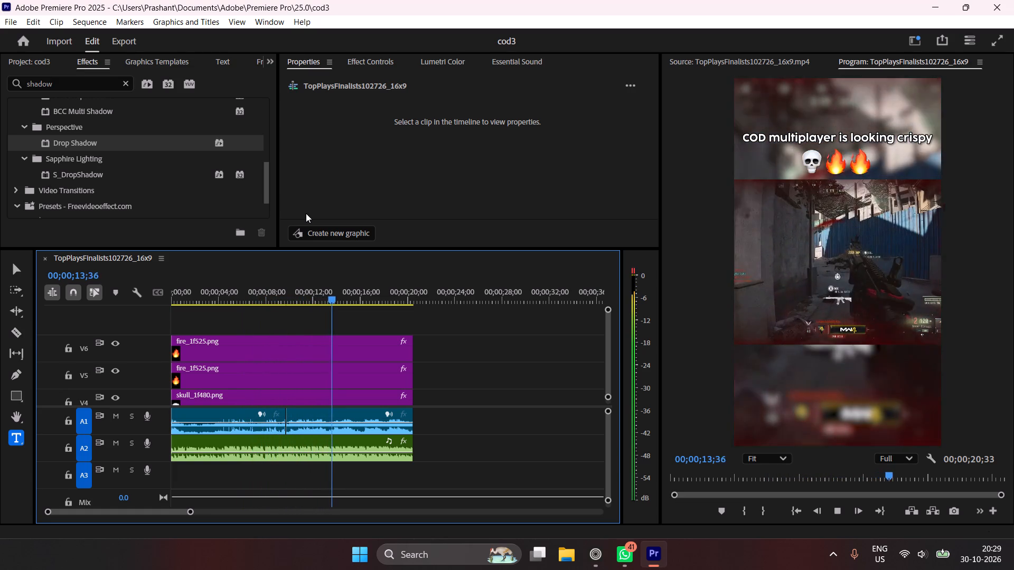
pyautogui.press('space')
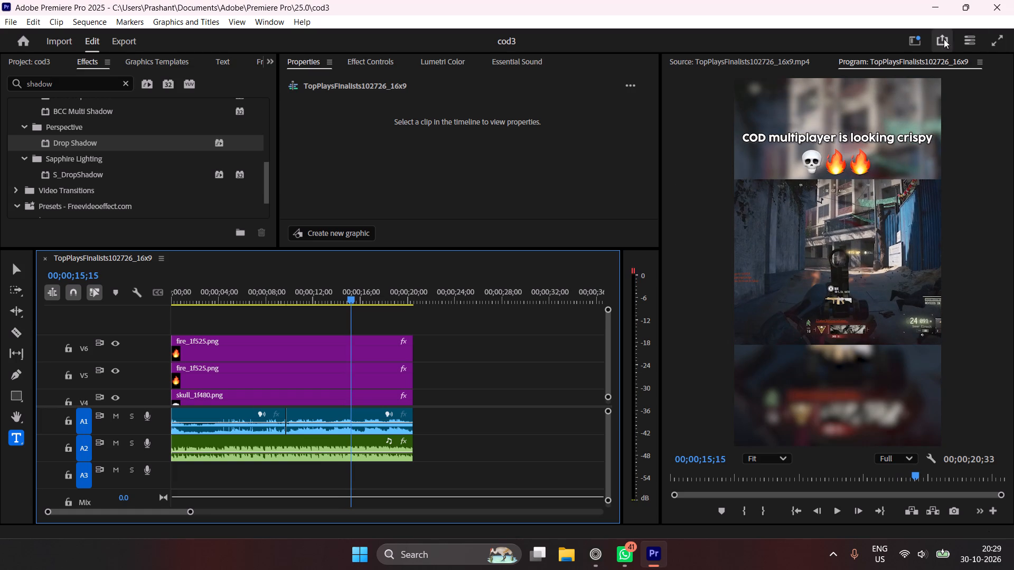
# Quick-export the TopPlaysFinalists102726_16x9 sequence as an H.264 MP4 with the Match Source - Adaptive High Bitrate preset.
pyautogui.click(937, 42)
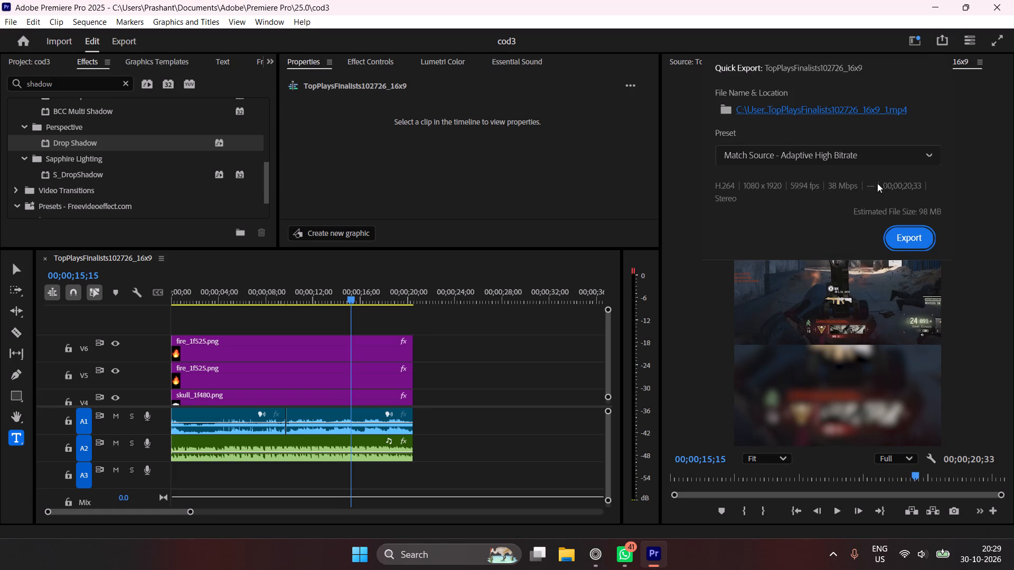
pyautogui.click(908, 243)
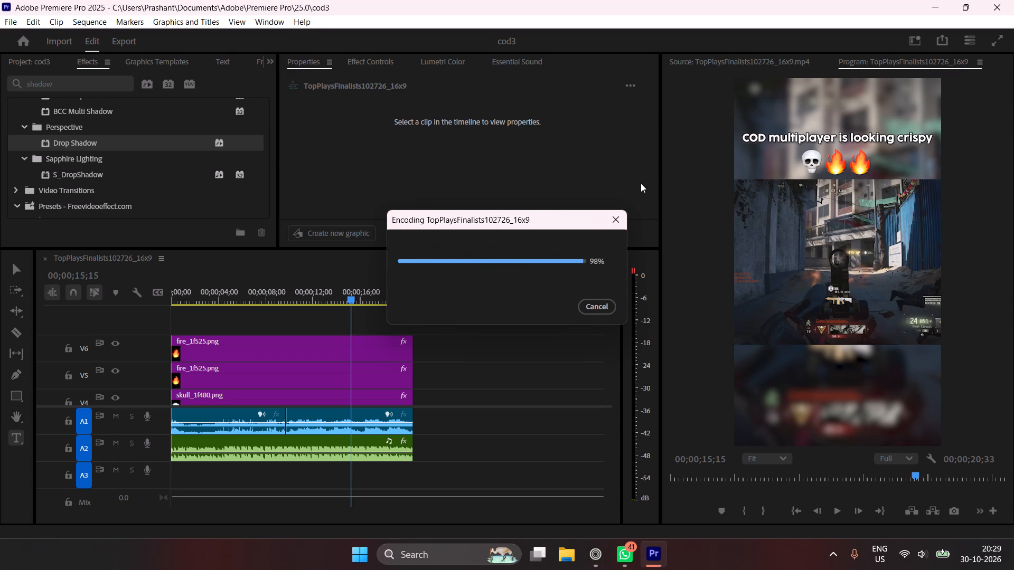
# Close Premiere Pro once encoding finishes, and close the leftover tabs, including ChatGPT, in the Zen browser.
pyautogui.click(1013, 0)
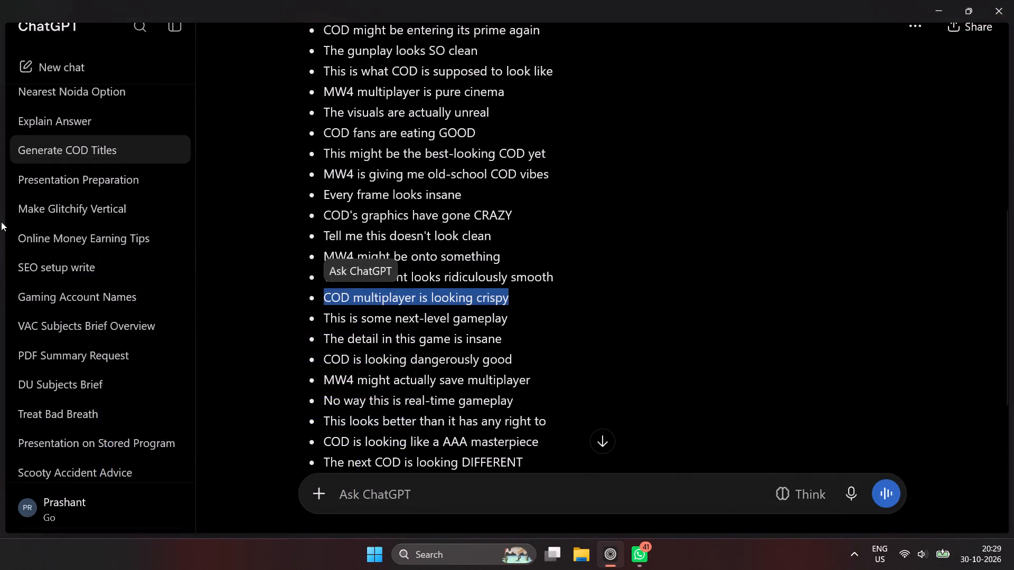
pyautogui.click(100, 221)
pyautogui.click(108, 219)
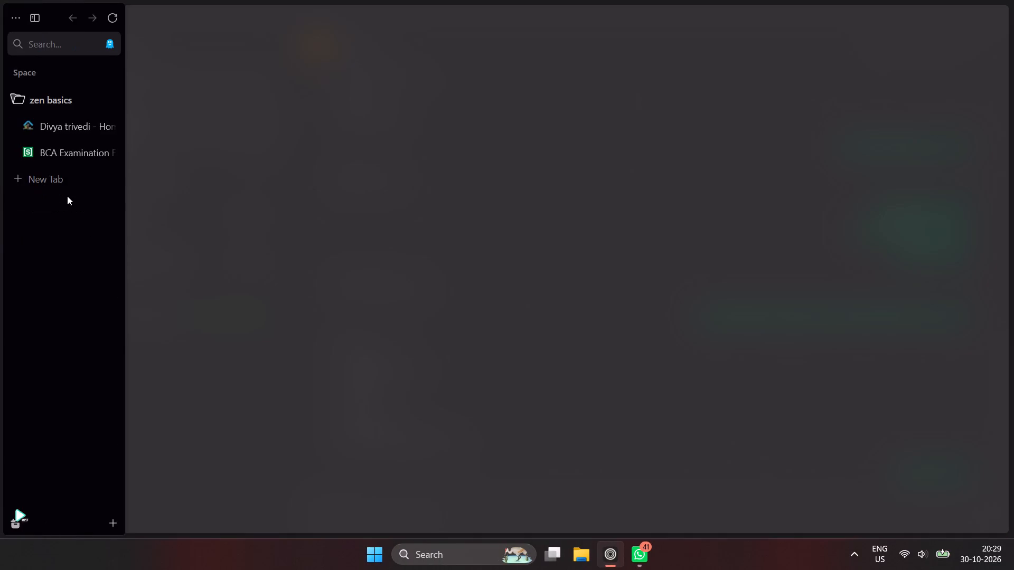
# Open Instagram in a new browser tab.
pyautogui.click(67, 187)
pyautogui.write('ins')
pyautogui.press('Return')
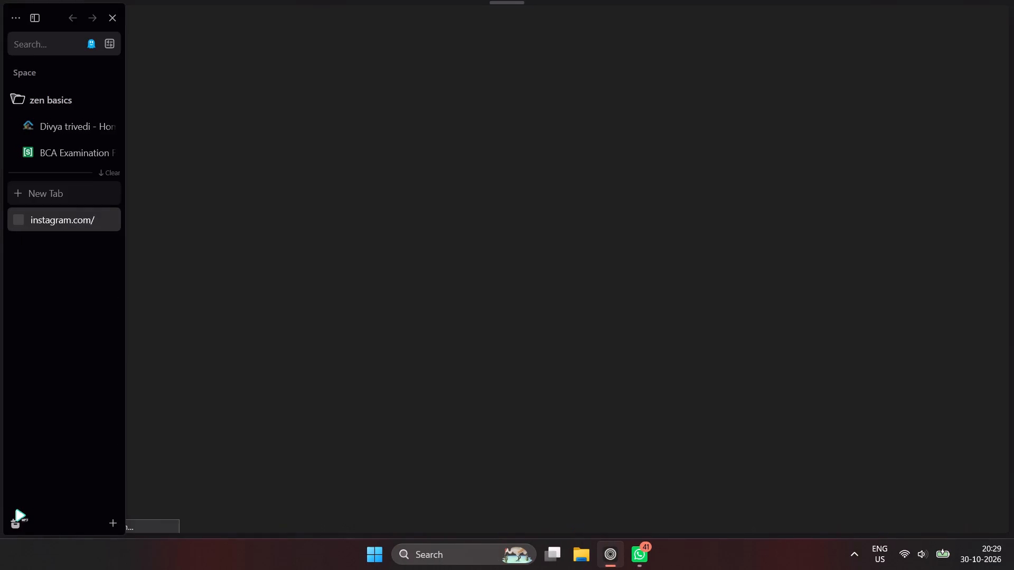
# Open Whop in another new tab and go to the Clipping Culture community.
pyautogui.click(63, 194)
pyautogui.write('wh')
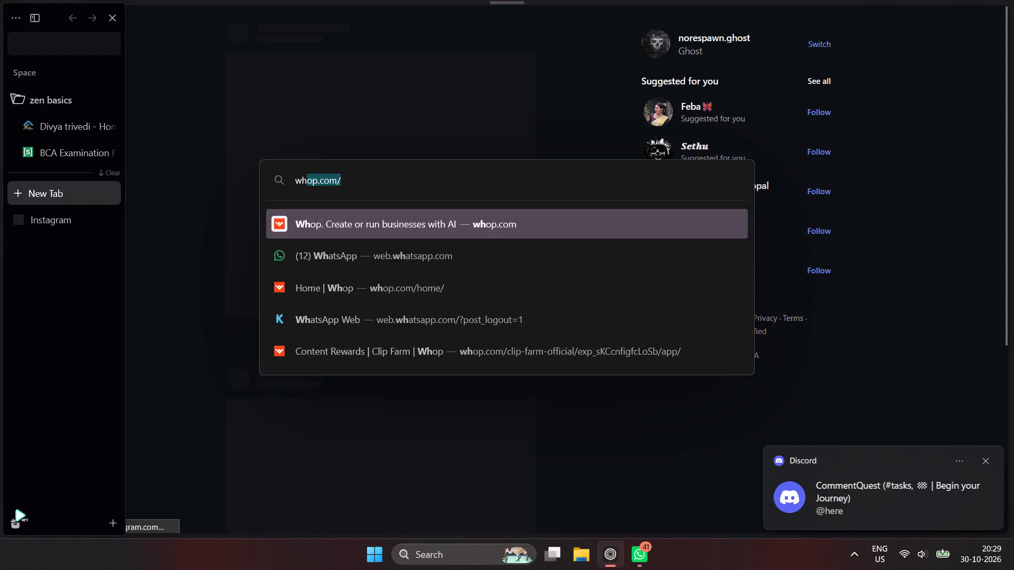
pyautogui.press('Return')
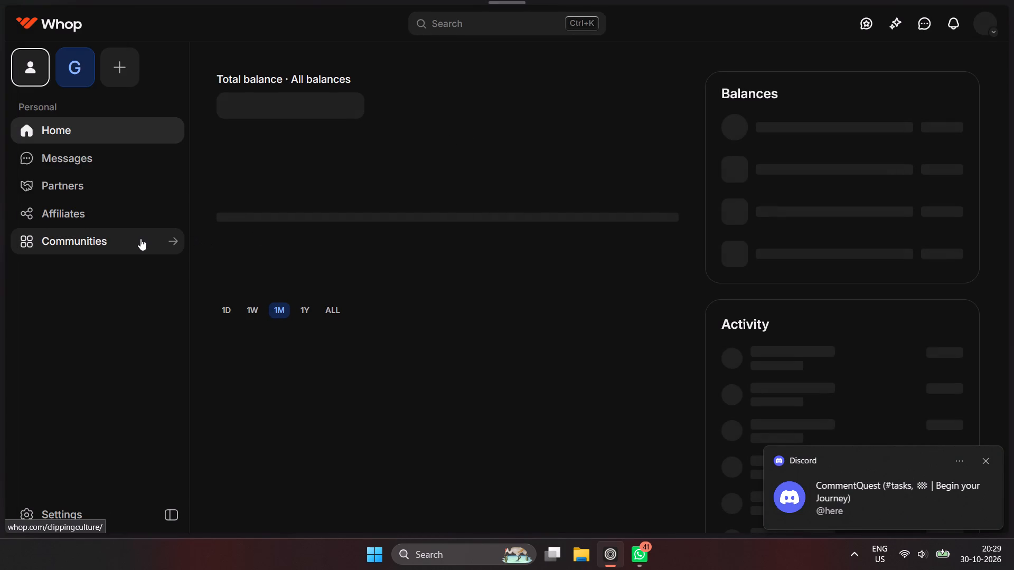
pyautogui.click(140, 239)
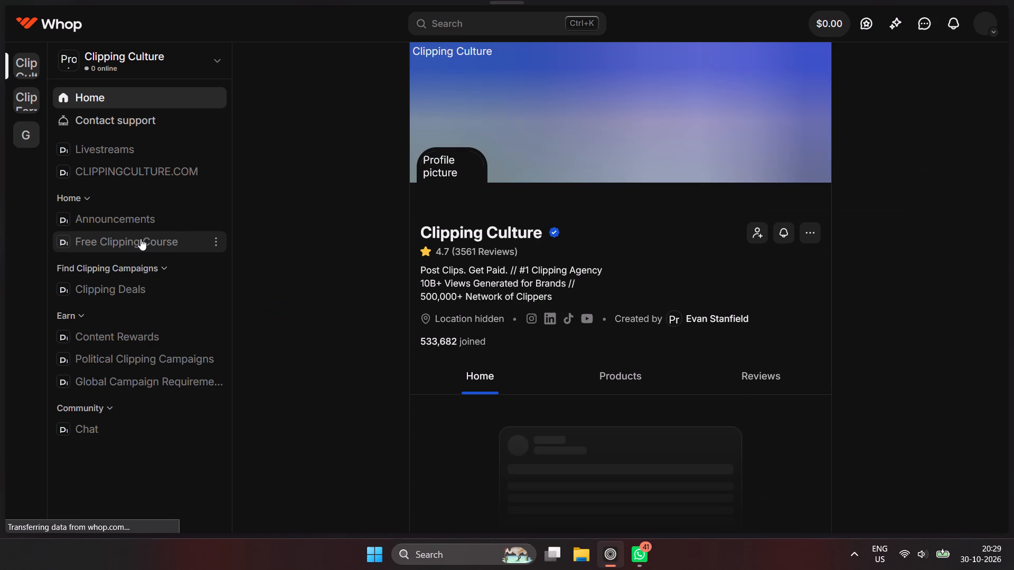